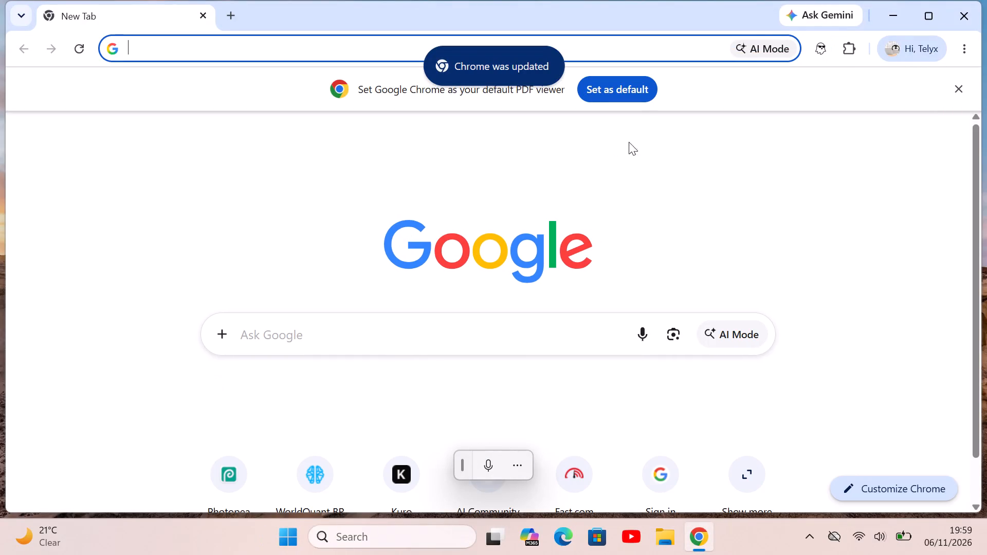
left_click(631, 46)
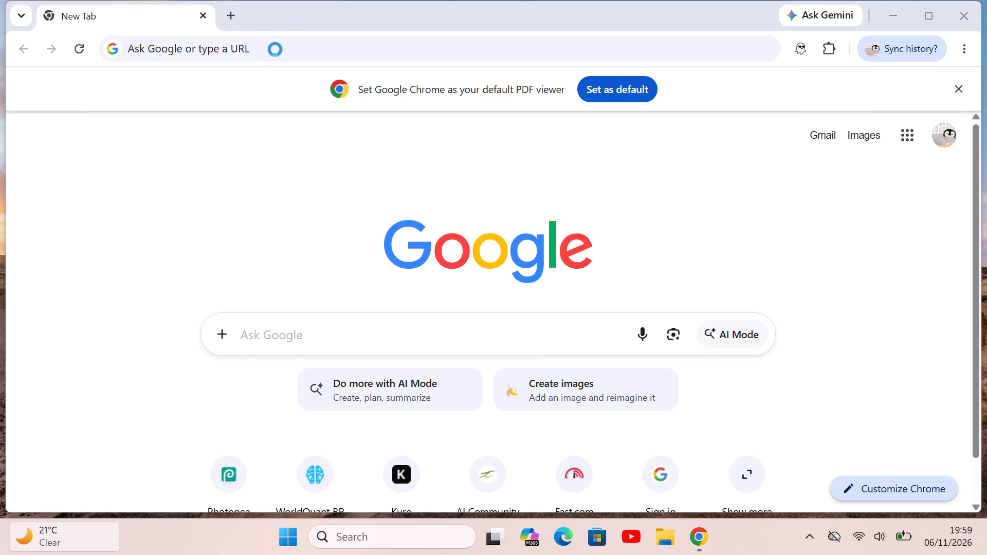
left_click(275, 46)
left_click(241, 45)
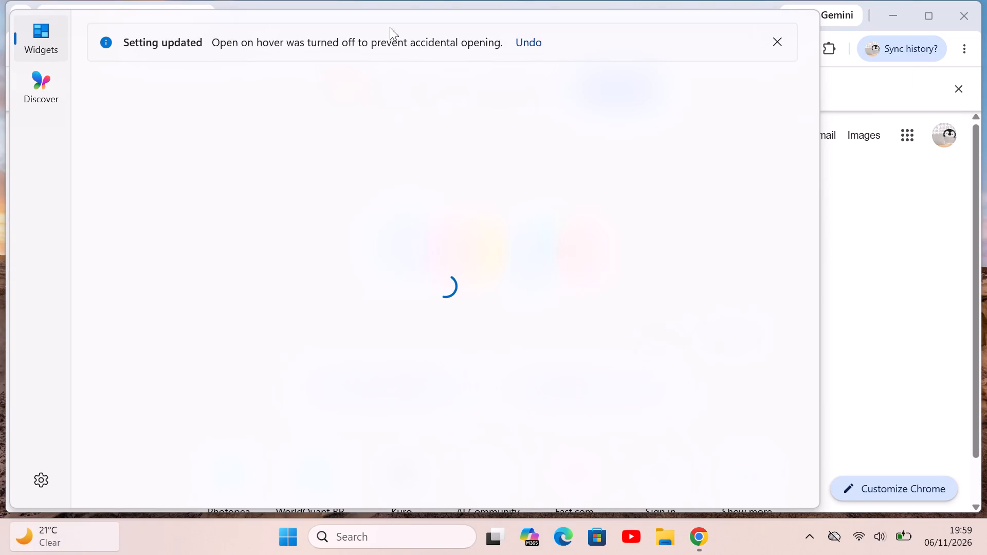
Dismiss the "Setting updated" notice about open on hover in the Widgets board.
left_click(771, 41)
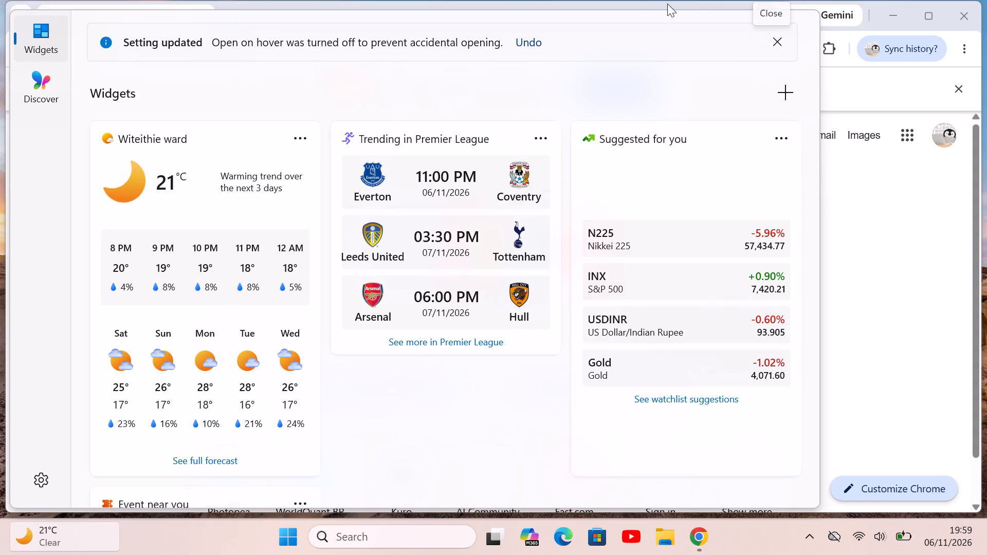
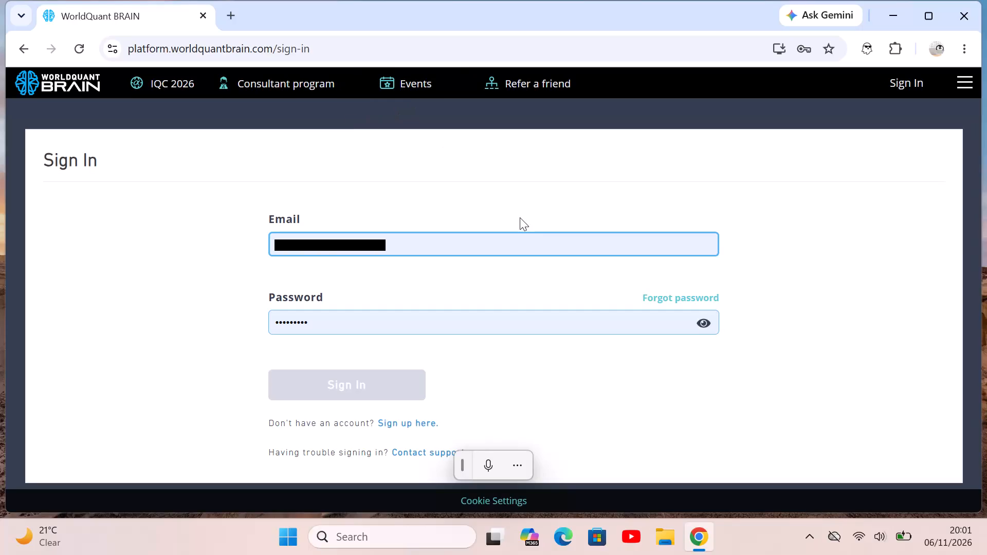
Reveal the filled-in password and sign in to the WorldQuant BRAIN account with the saved credentials.
left_click(707, 318)
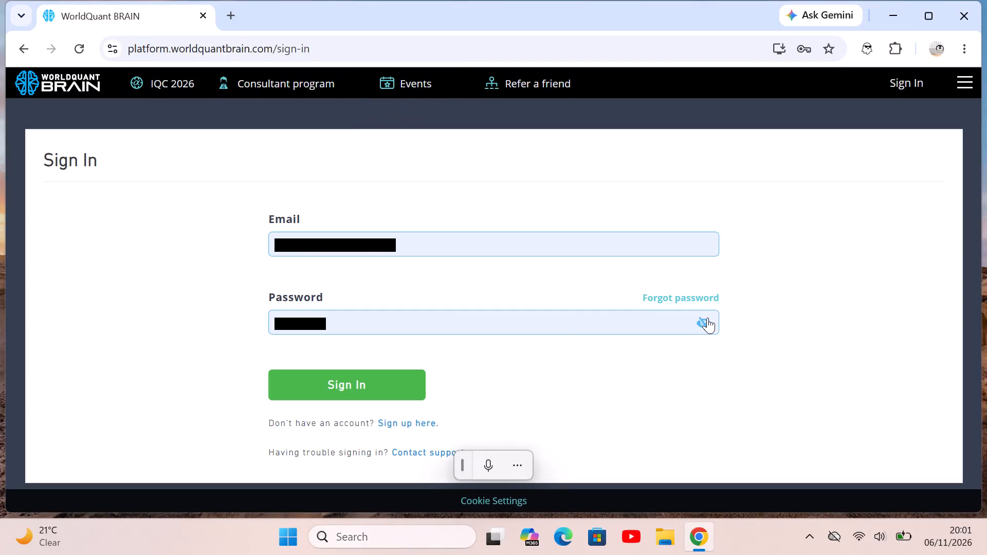
left_click(394, 390)
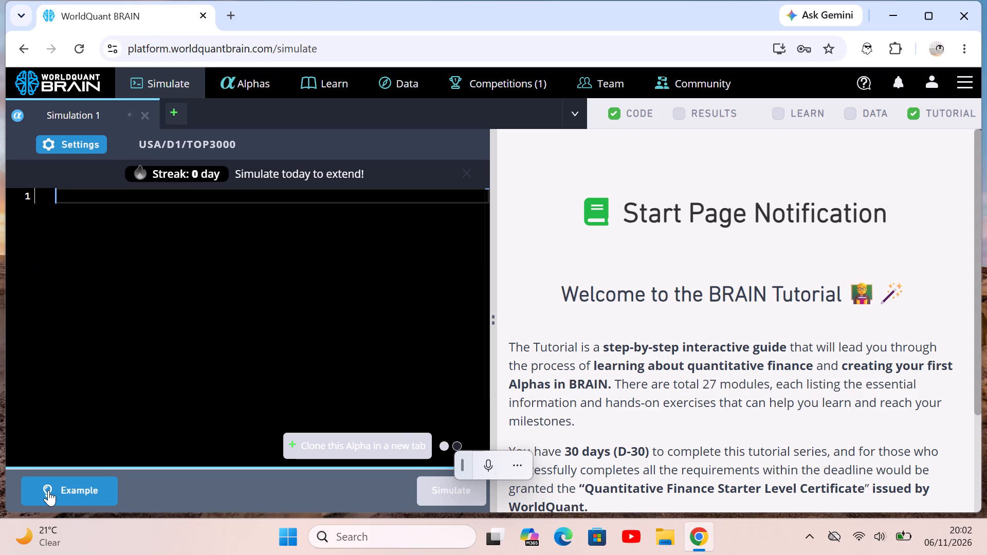
Load the example alpha code into the empty Simulation 1 editor.
left_click(62, 490)
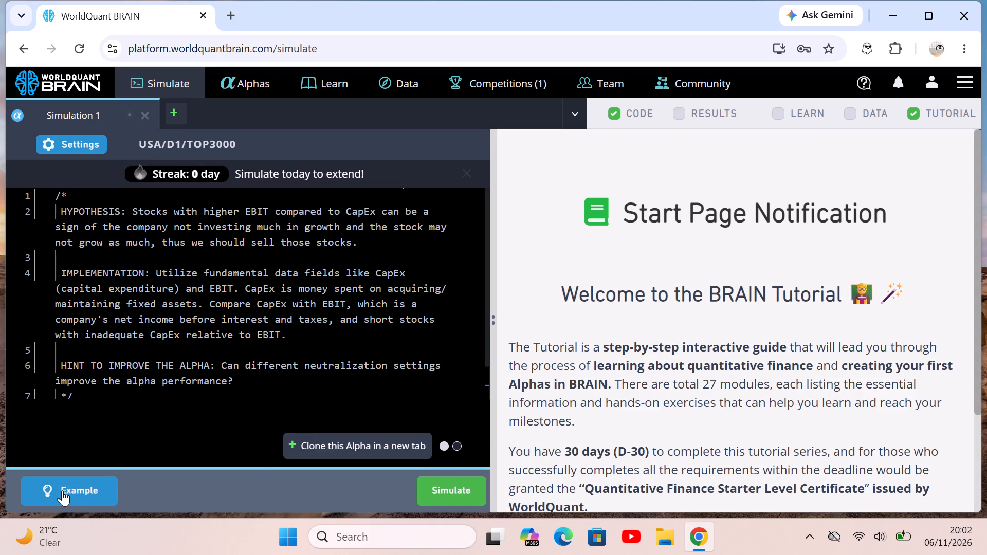
Clone the example alpha into nine new simulation tabs, up to Simulation 10.
left_click(309, 439)
left_click(309, 439)
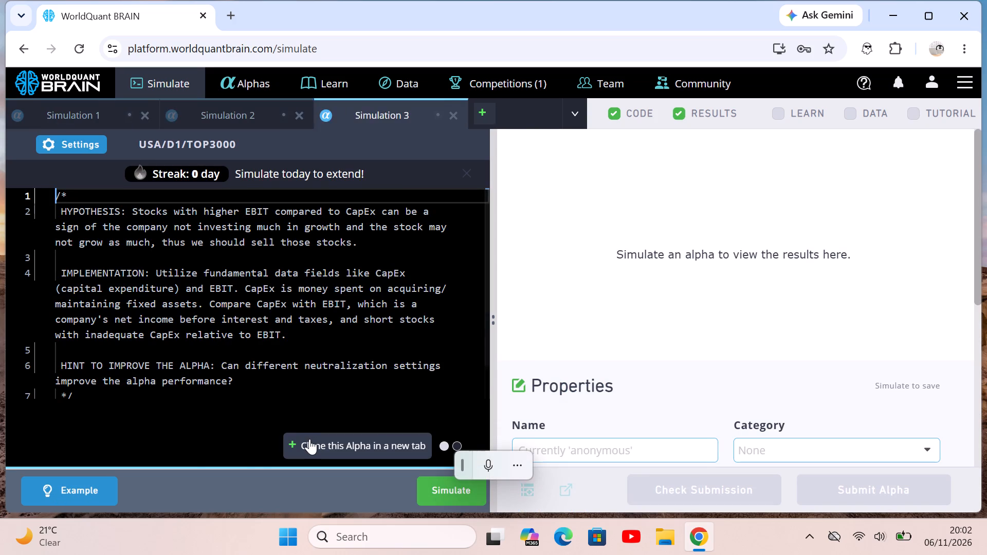
double_click(309, 439)
left_click(309, 439)
left_click(309, 439)
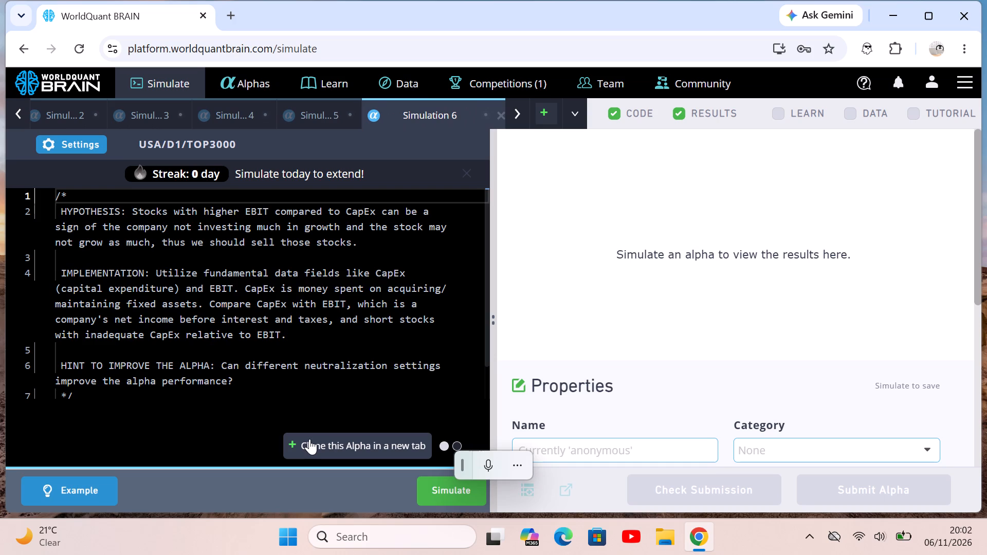
left_click(309, 439)
left_click(309, 439)
left_click(309, 439)
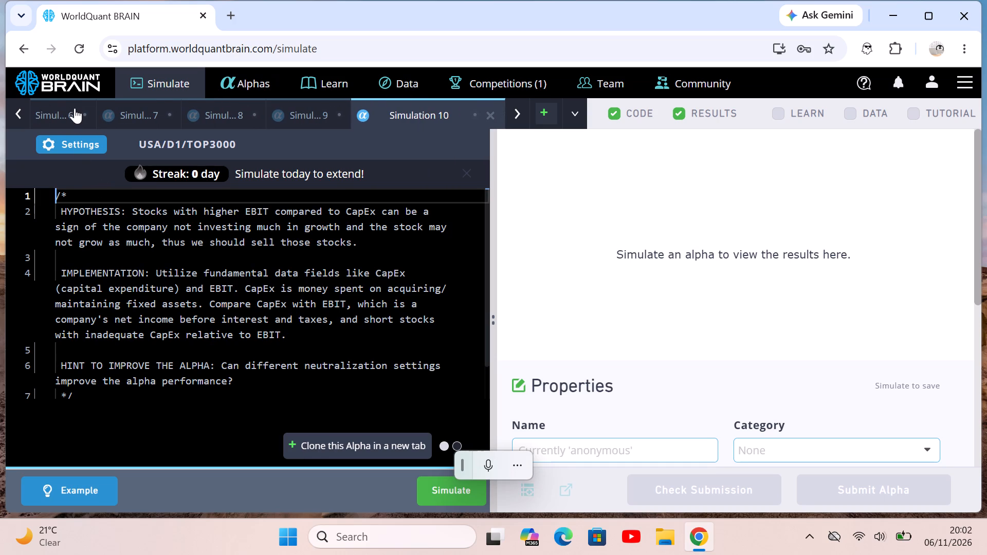
Set the neutralization of Simulation 2 to None in its settings and apply the change.
scroll(75, 108, "right", 7)
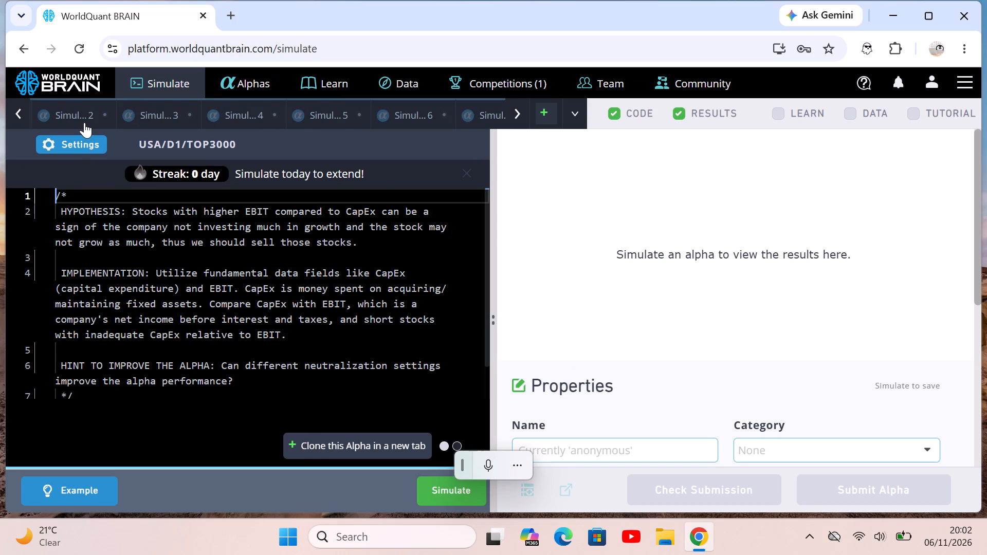
left_click(83, 122)
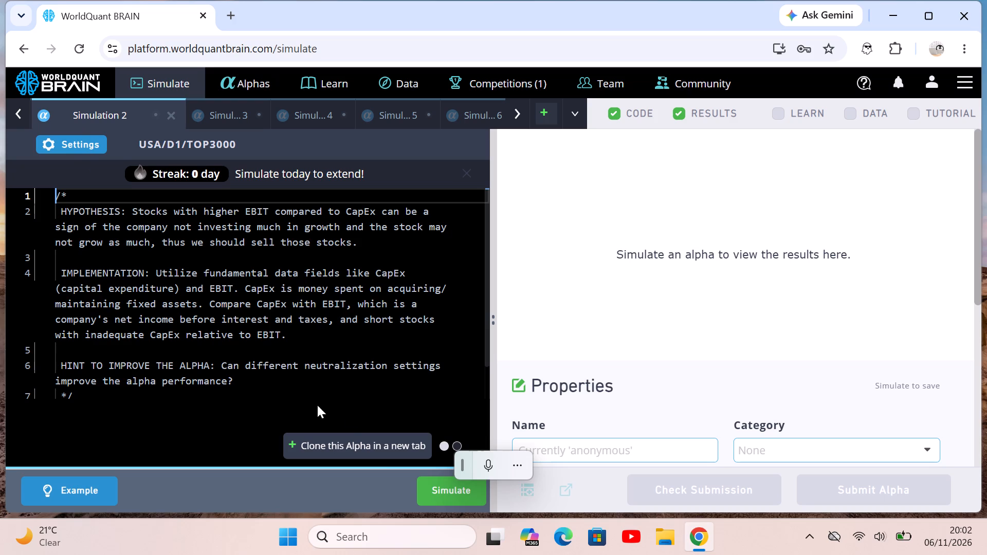
left_click(67, 147)
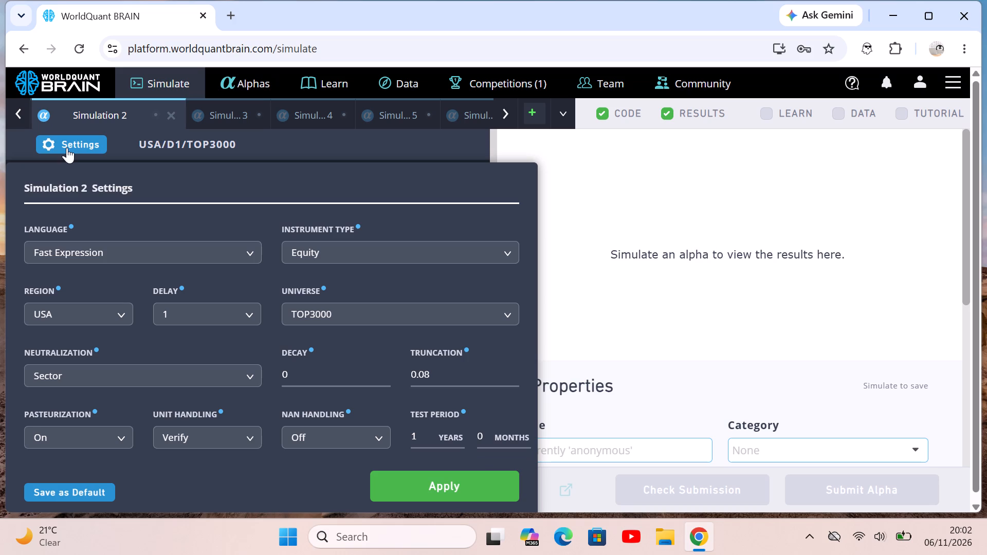
left_click(84, 382)
left_click(96, 317)
left_click(105, 336)
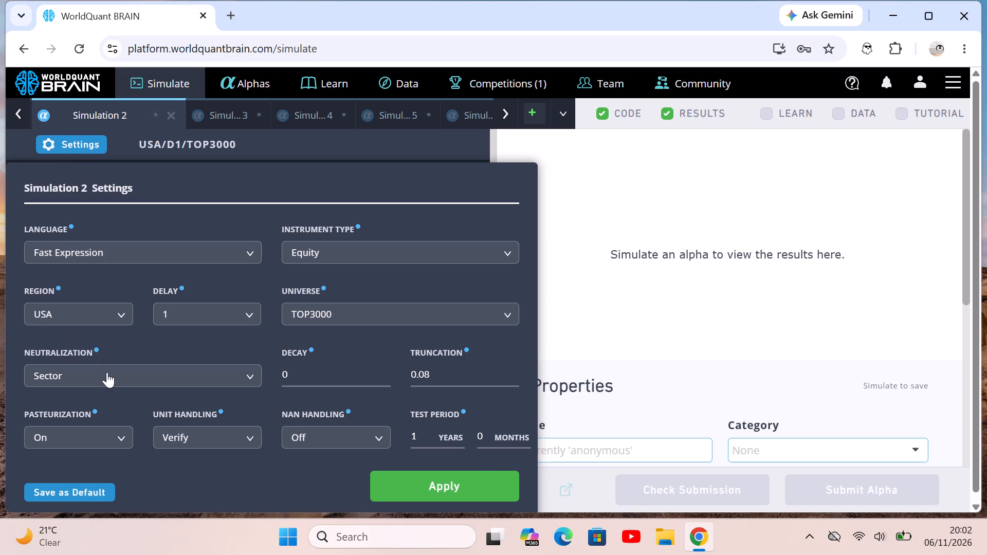
left_click(107, 372)
left_click(74, 402)
left_click(430, 489)
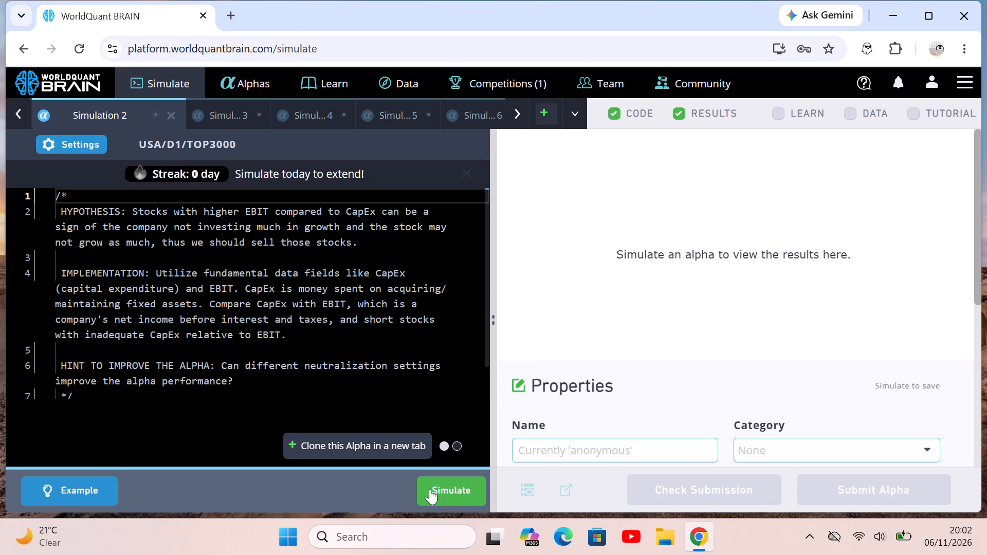
Set the neutralization of Simulation 1 to Market in its settings and apply the change.
scroll(129, 118, "right", 3)
left_click(78, 114)
left_click(79, 146)
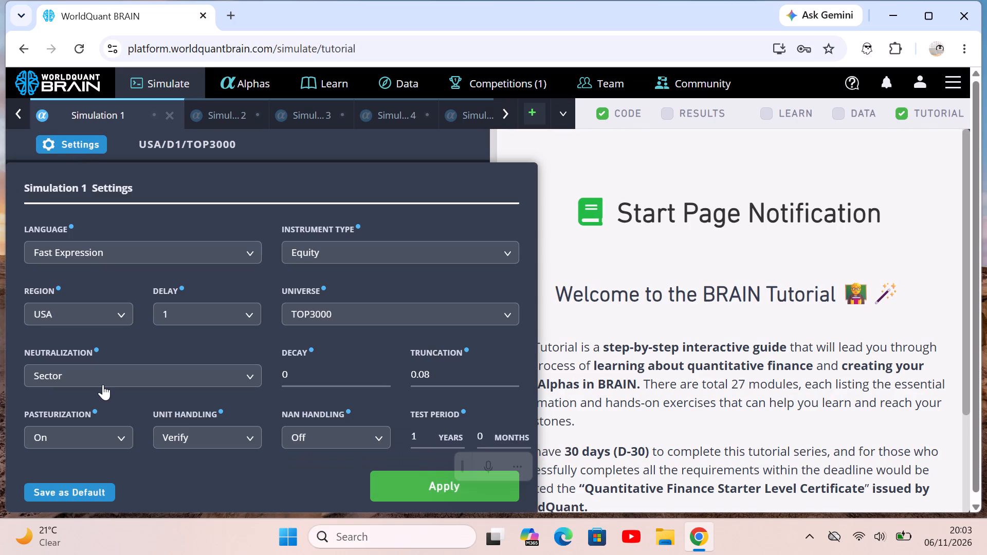
left_click(103, 384)
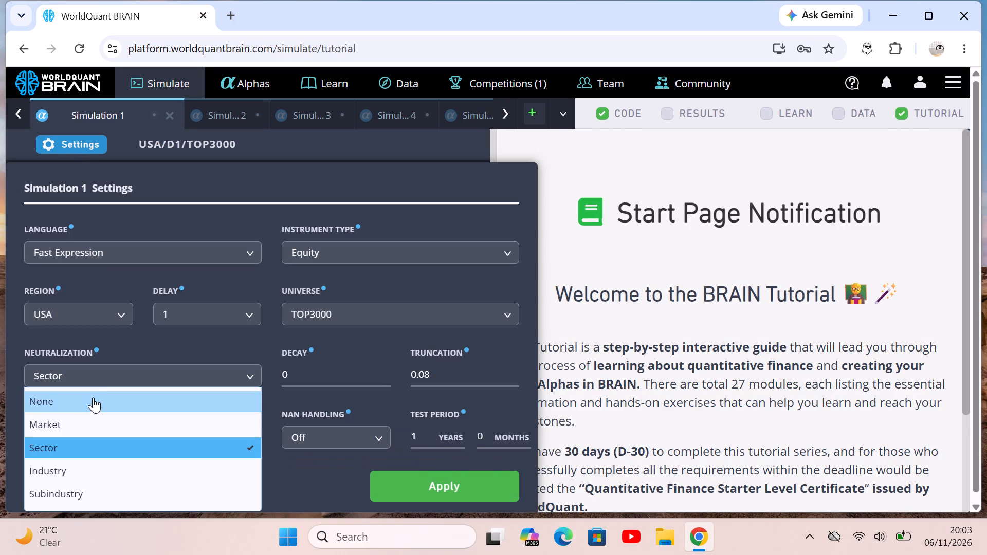
left_click(93, 399)
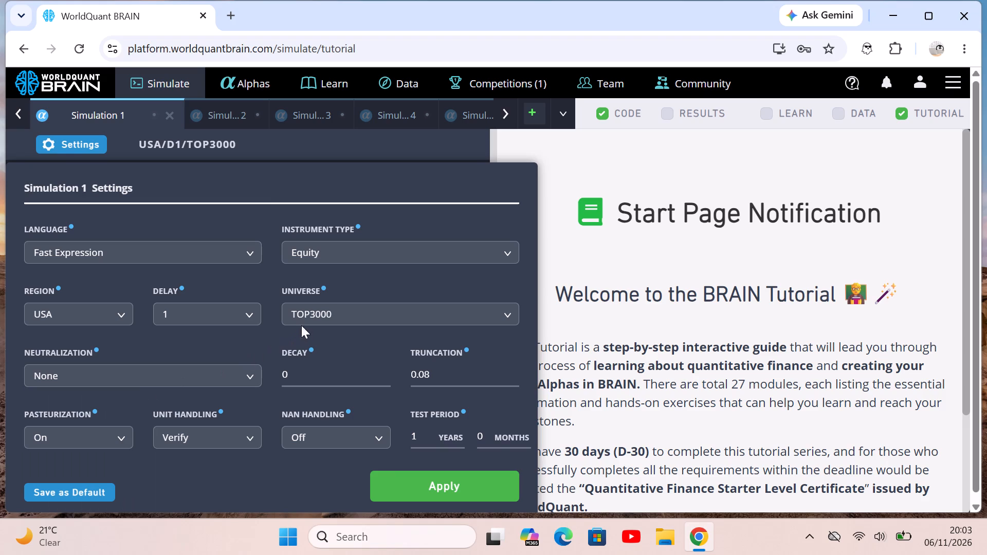
left_click(307, 321)
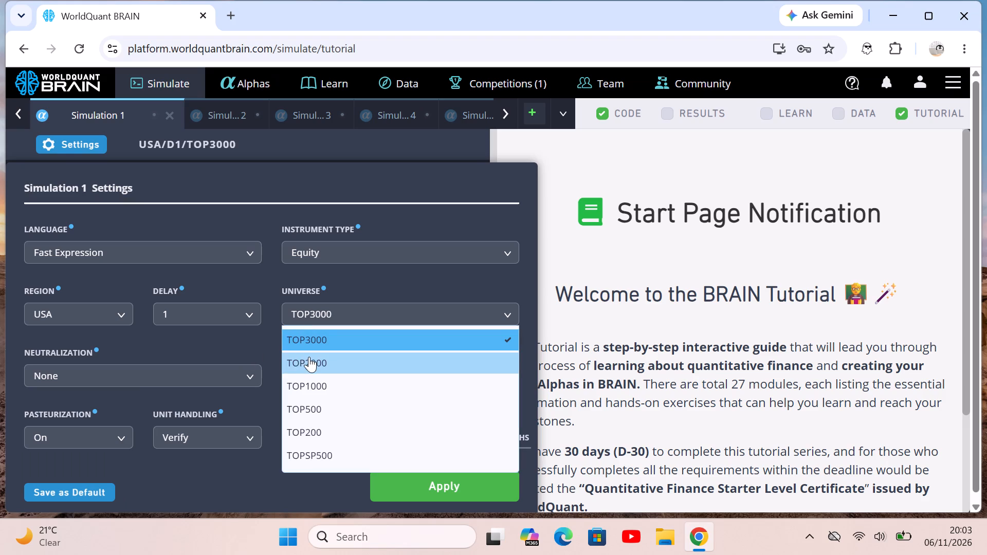
left_click(103, 374)
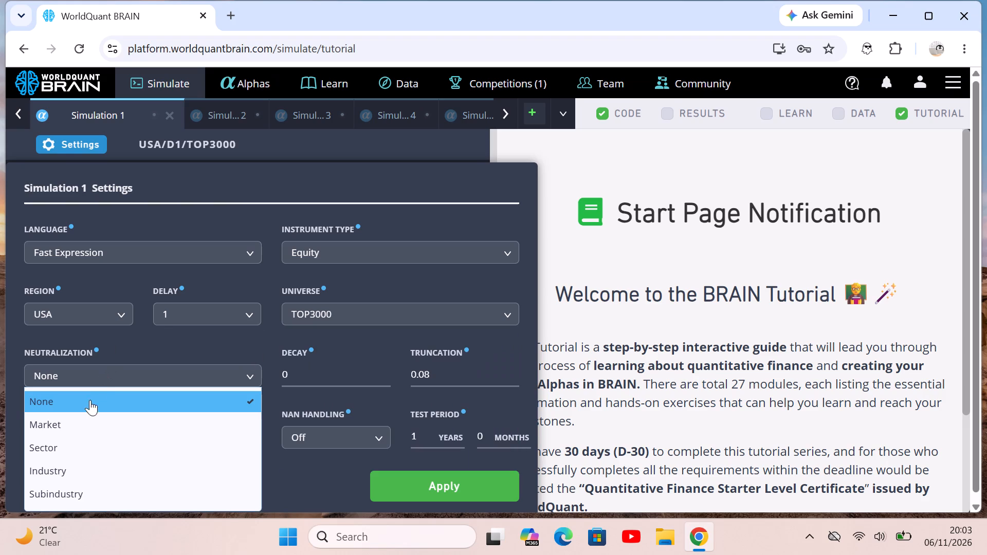
left_click(80, 427)
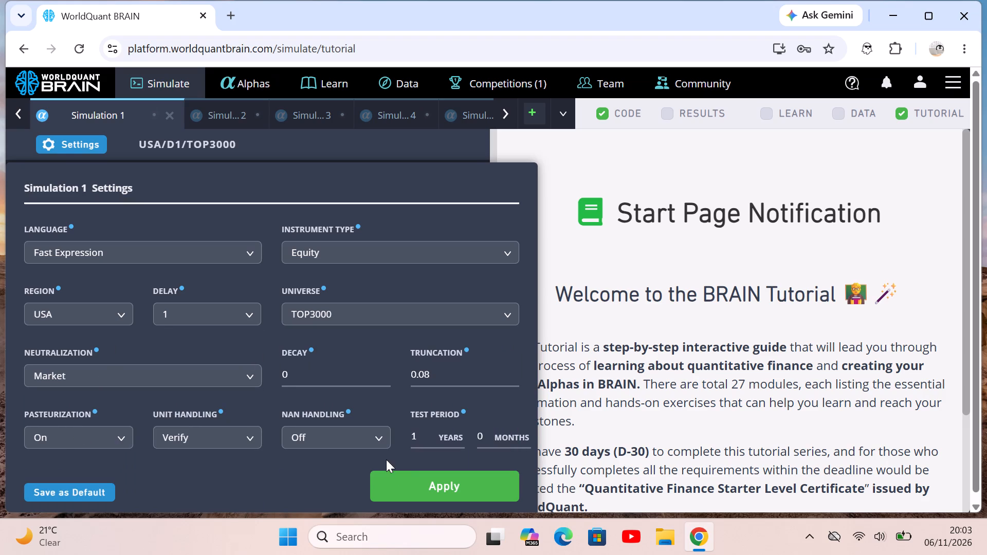
left_click(406, 488)
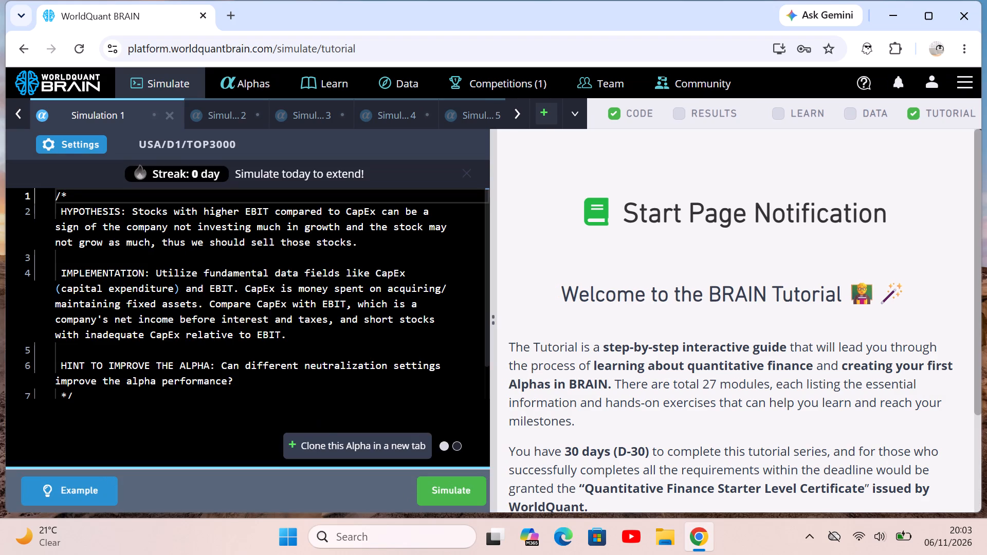
Check the neutralization in the settings of Simulation 2.
left_click(234, 120)
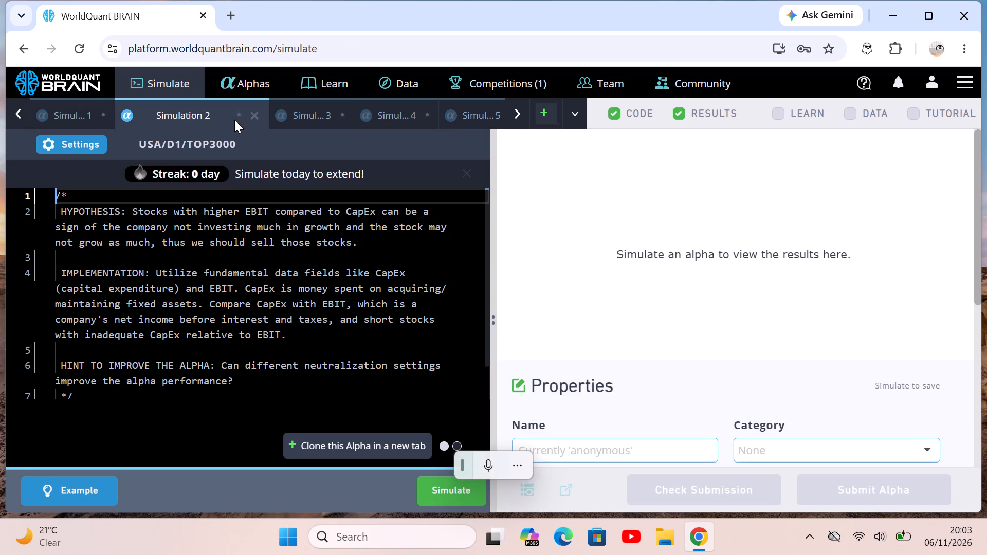
left_click(90, 143)
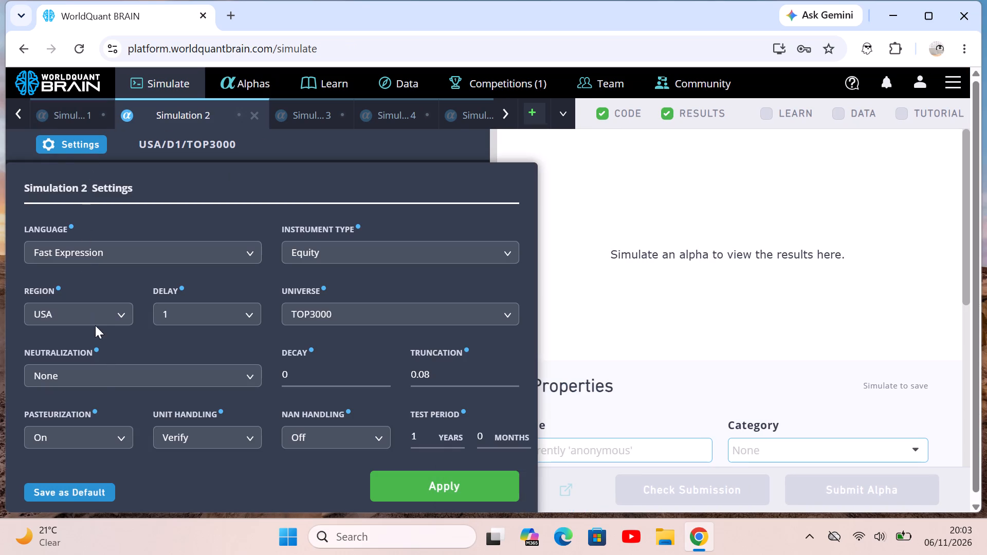
Start the simulation runs for Simulation 1 and Simulation 2.
left_click(74, 107)
left_click(438, 494)
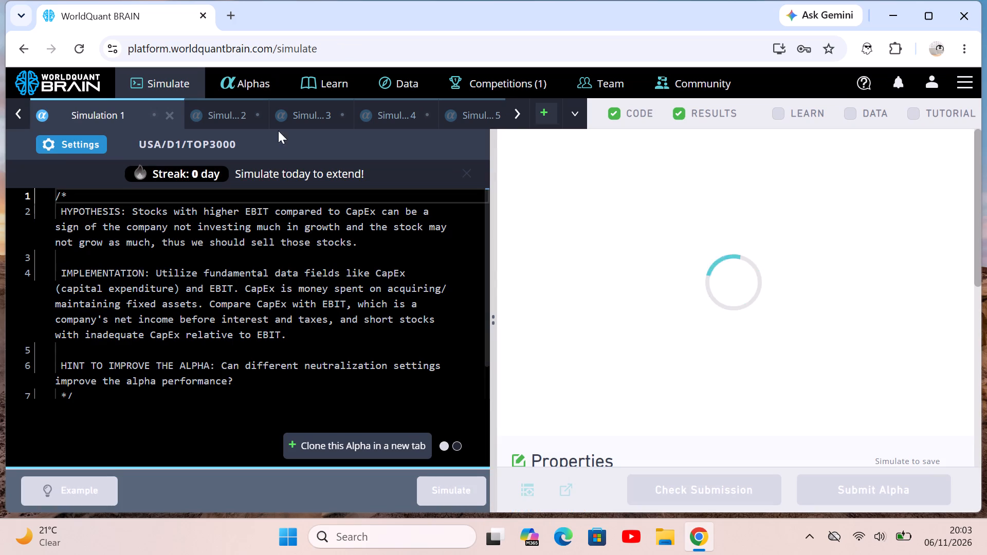
left_click(216, 111)
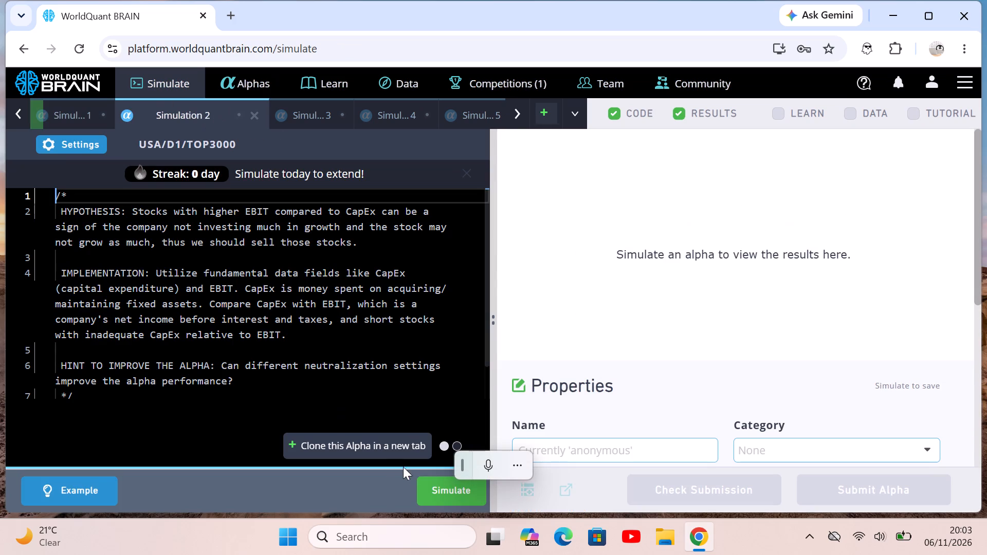
left_click(435, 488)
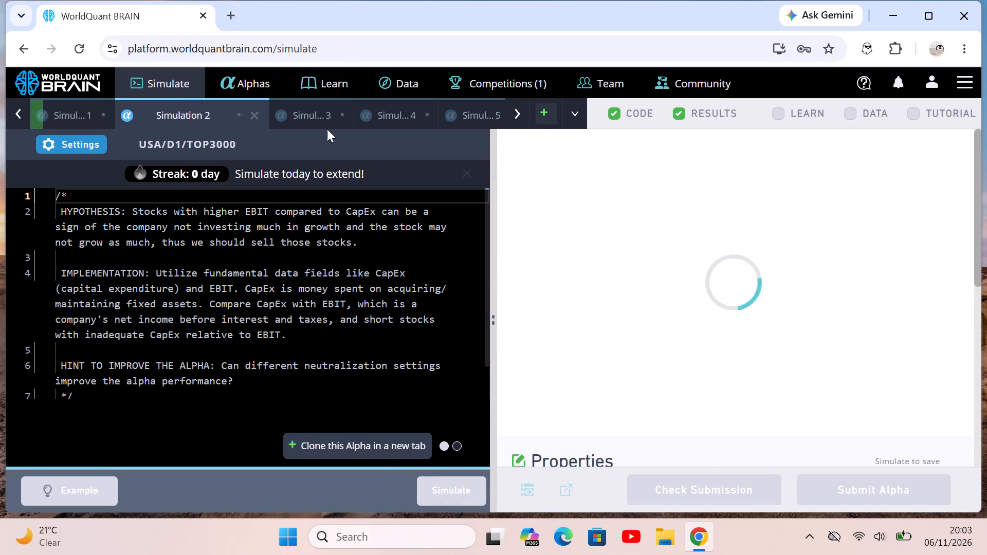
Apply the settings of Simulation 3 with Sector neutralization and start its simulation run.
left_click(311, 118)
left_click(73, 142)
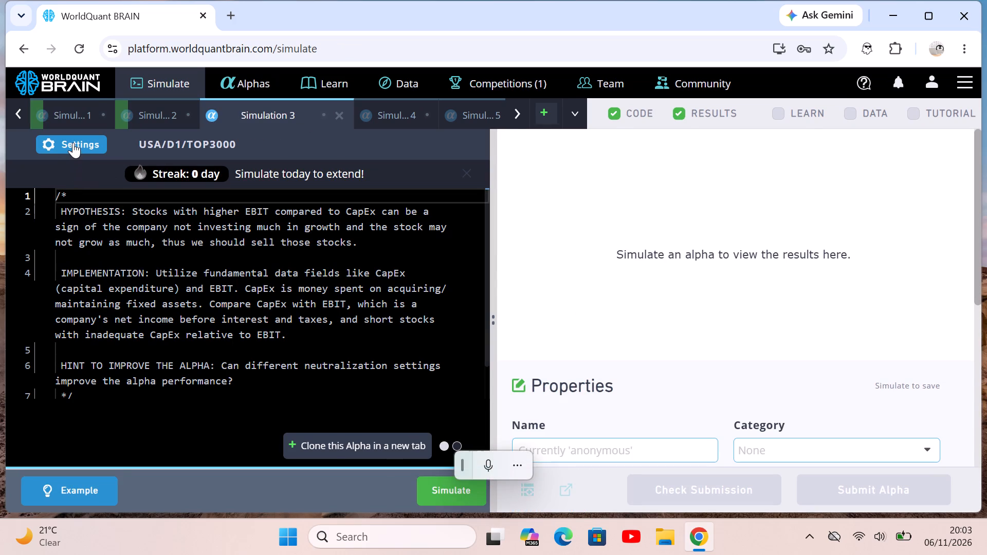
left_click(156, 372)
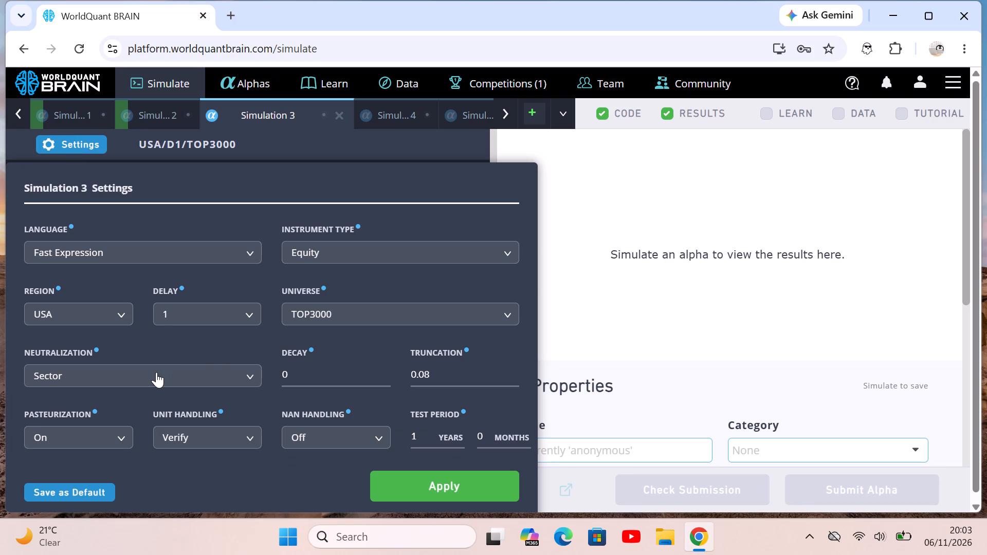
left_click(411, 476)
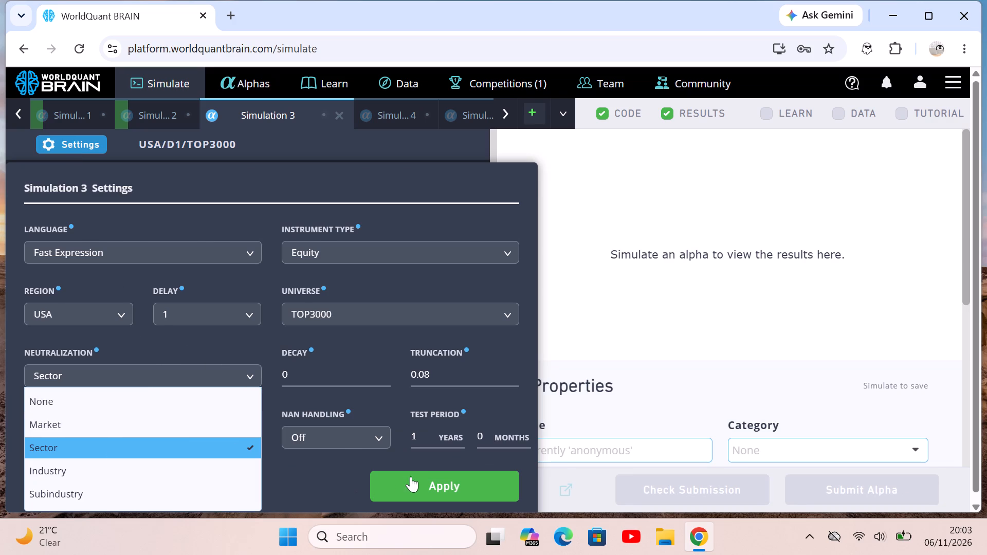
left_click(431, 484)
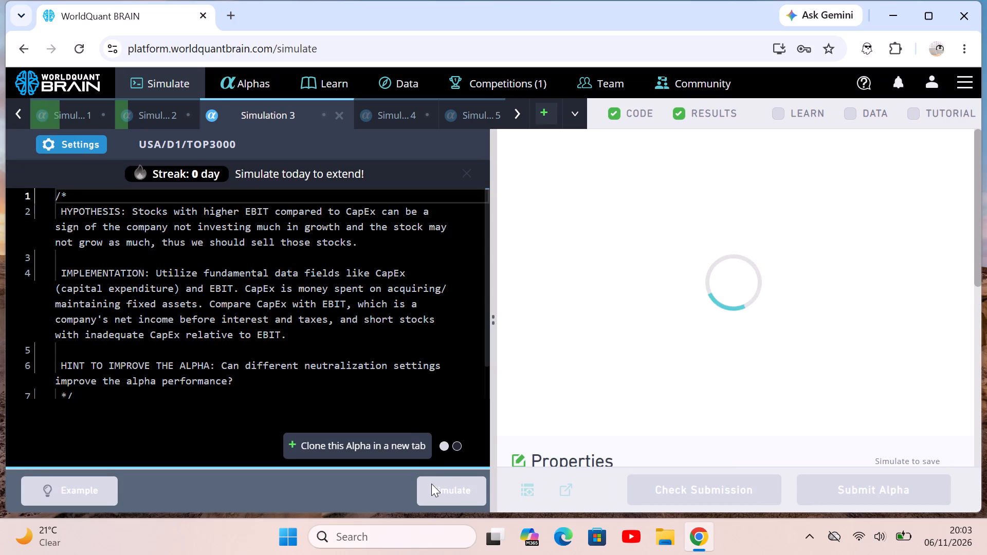
Set the neutralization of Simulation 4 to Industry in its settings and apply the change.
left_click(383, 119)
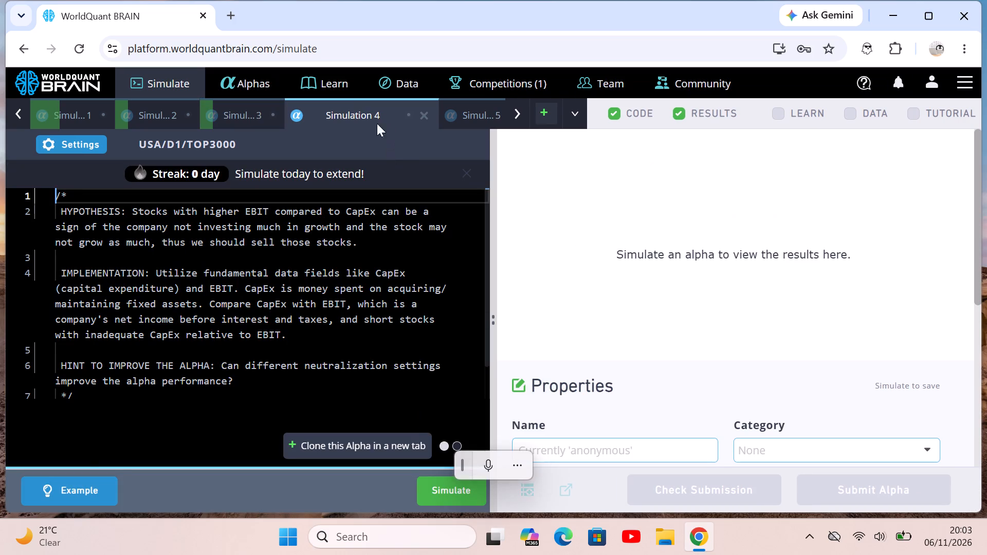
left_click(77, 146)
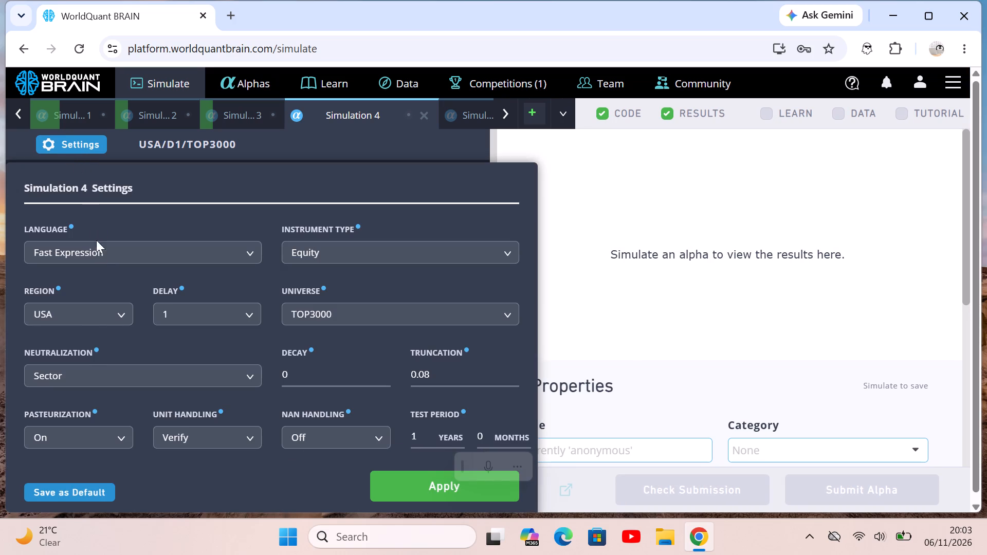
left_click(85, 378)
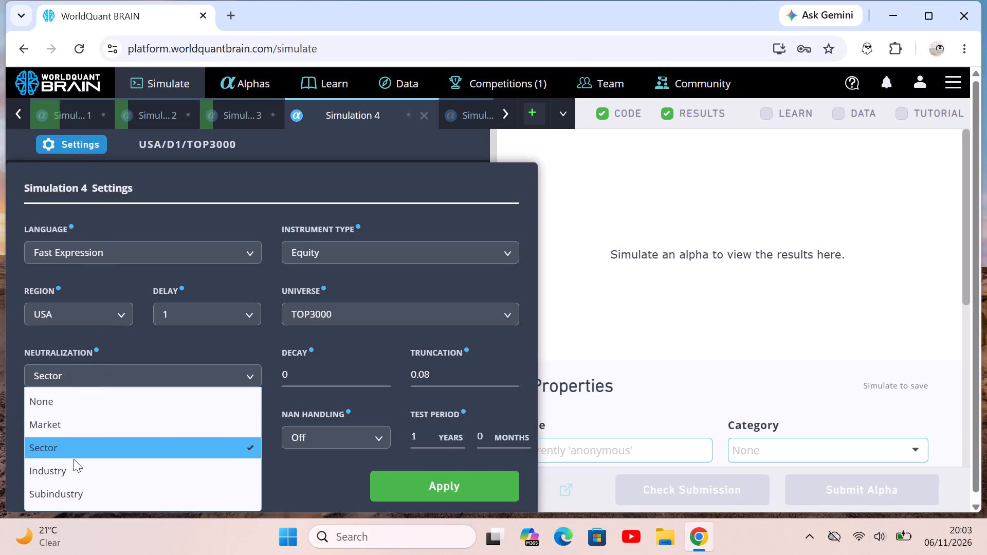
left_click(75, 468)
left_click(413, 483)
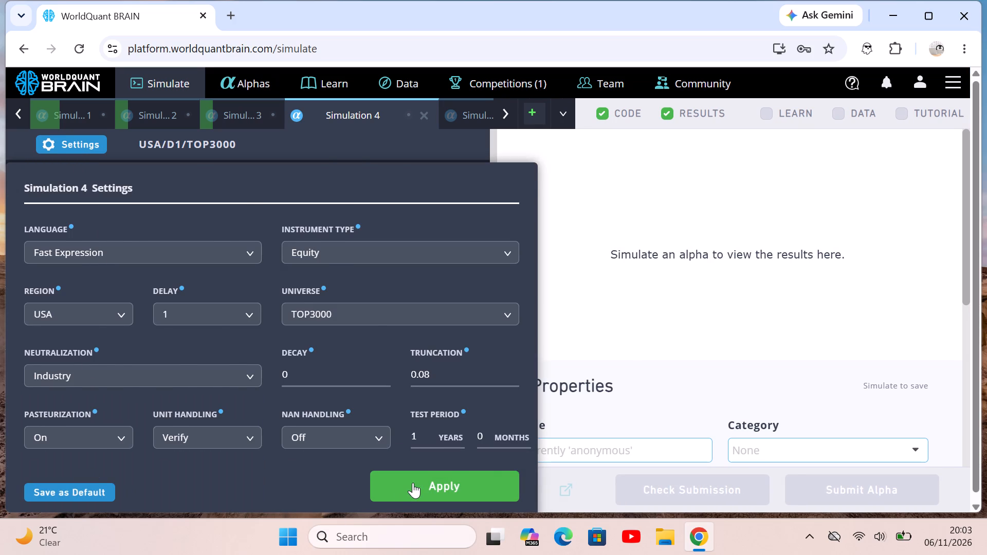
Set the neutralization of Simulation 5 to Subindustry in its settings and apply the change.
left_click(464, 118)
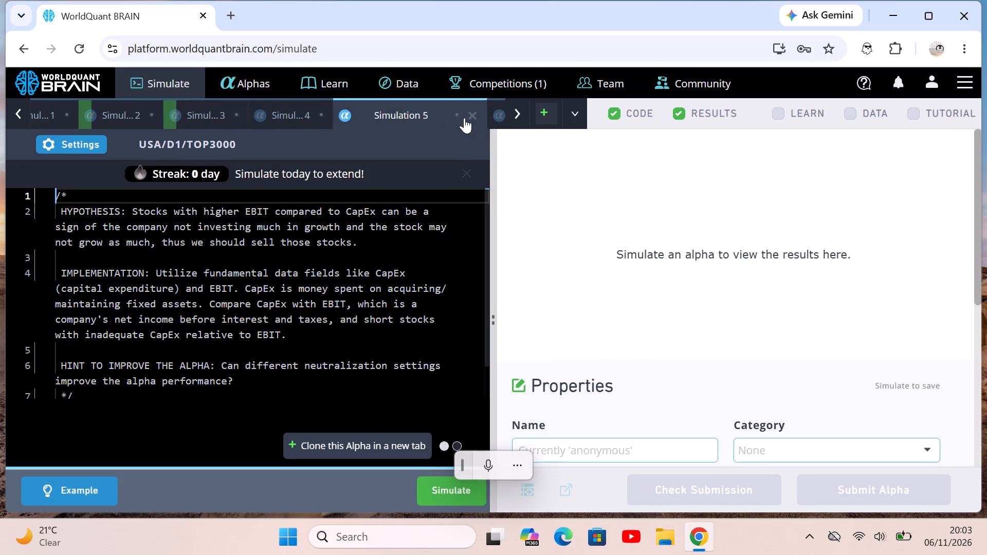
left_click(102, 135)
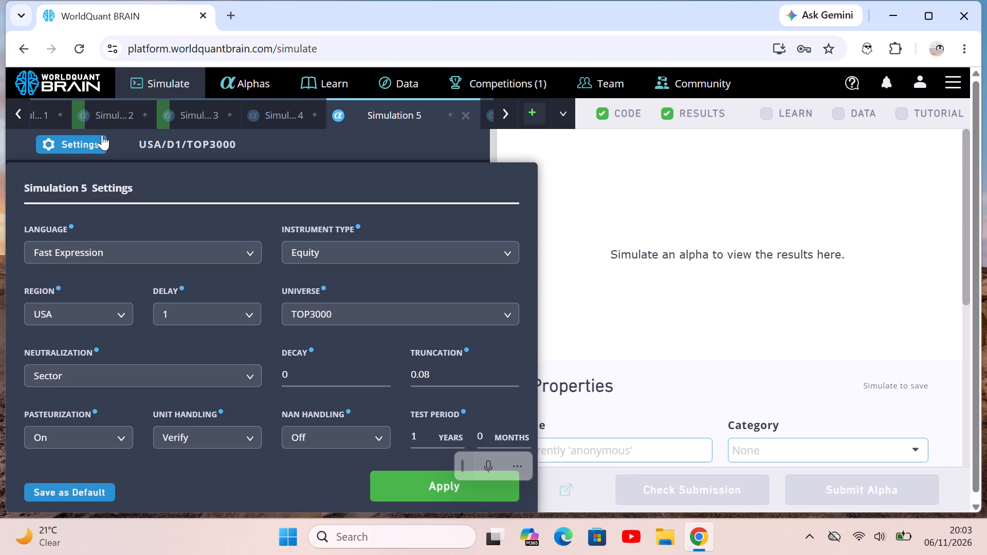
left_click(97, 379)
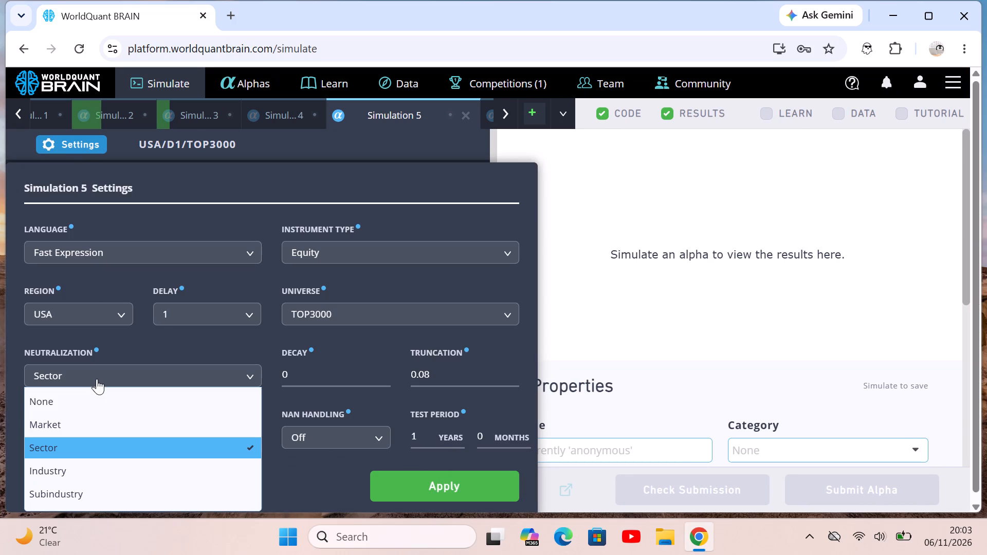
left_click(67, 497)
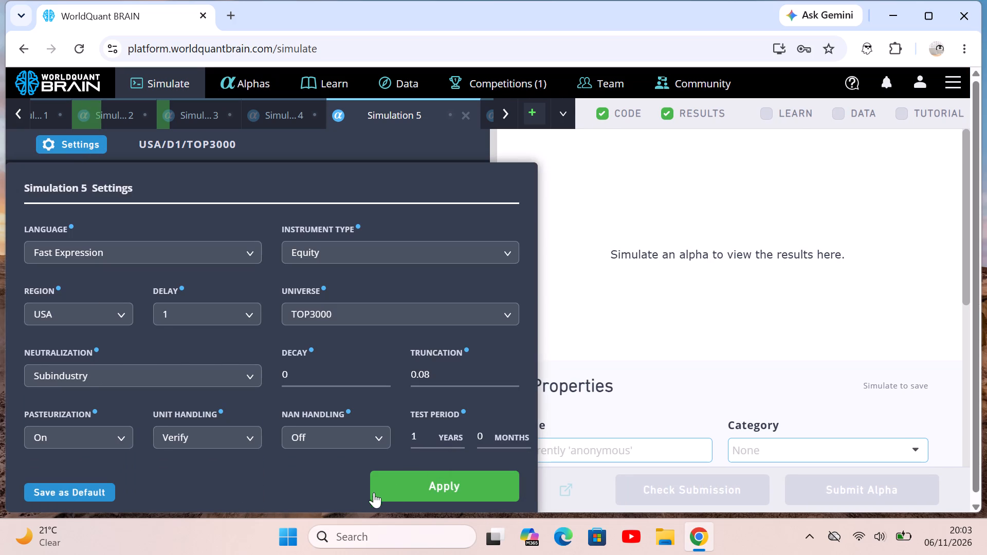
left_click(400, 487)
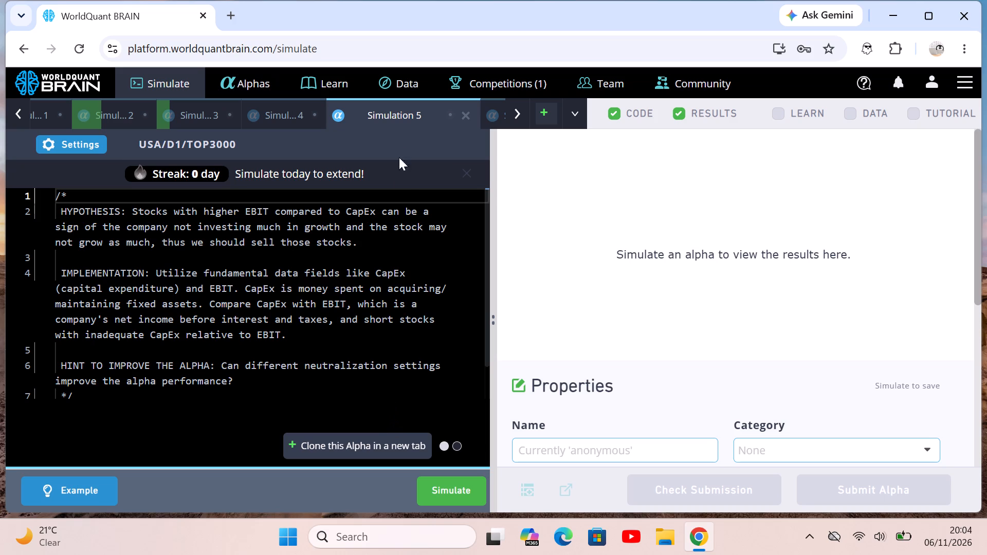
Set Simulation 6 to neutralization None and universe TOP2000 in its settings, and apply the changes.
scroll(407, 113, "left", 1)
left_click(407, 113)
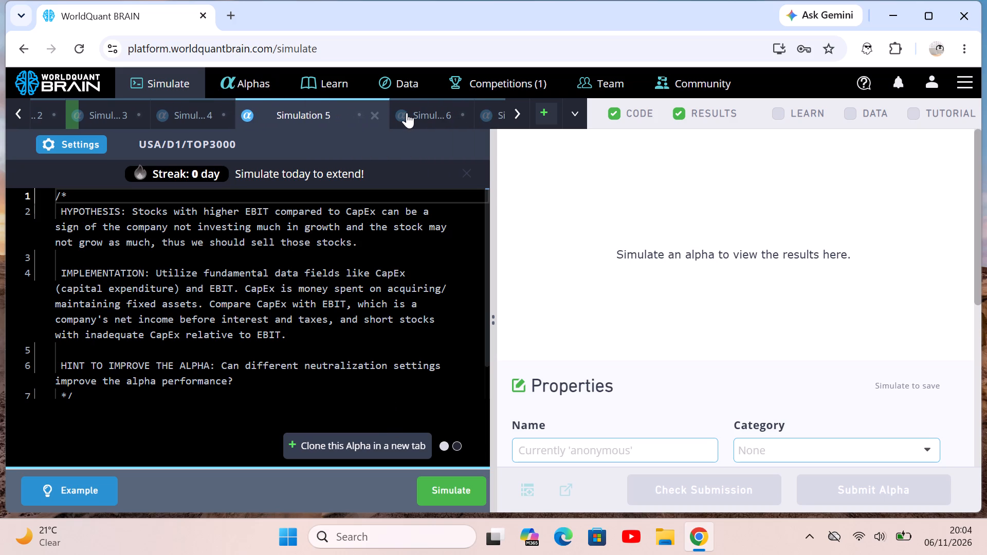
left_click(77, 152)
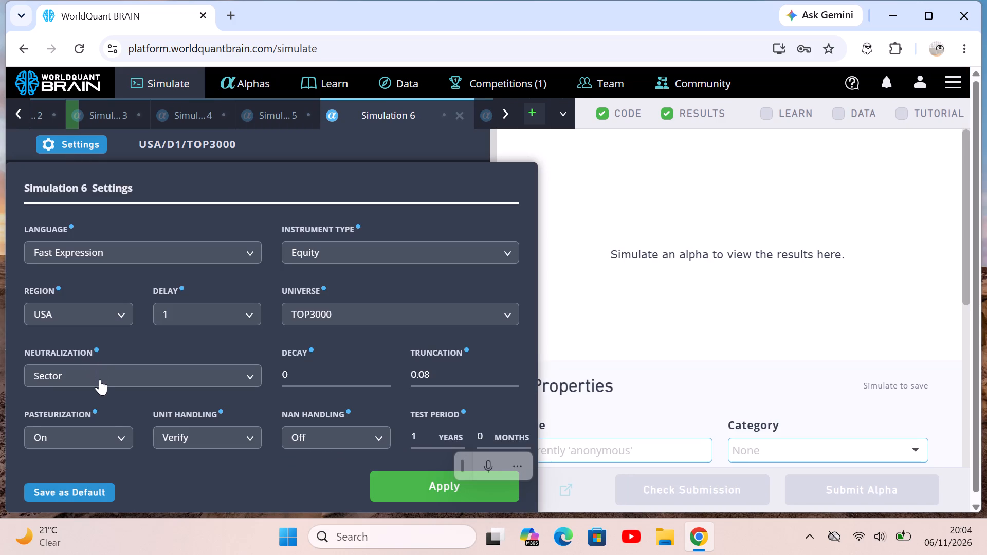
left_click(100, 379)
left_click(106, 406)
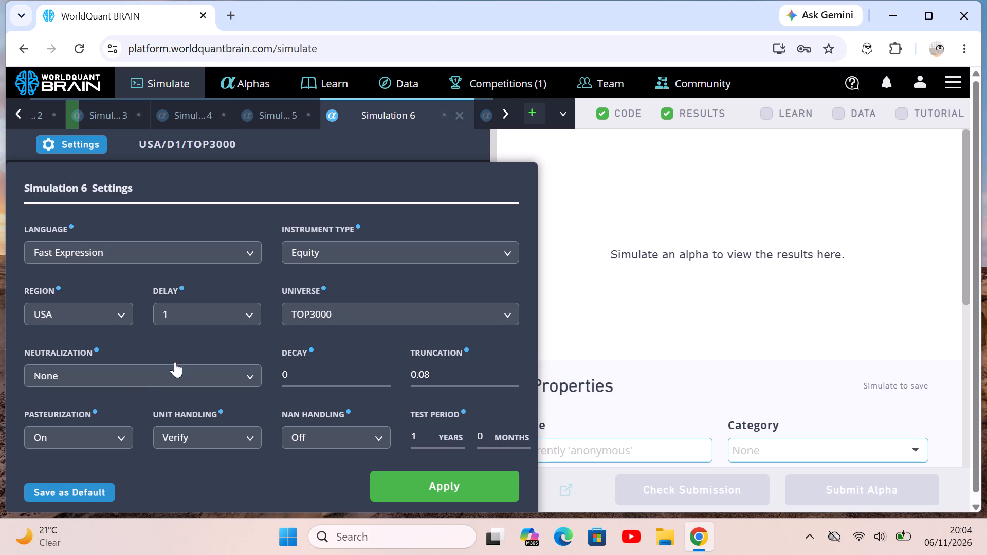
left_click(315, 314)
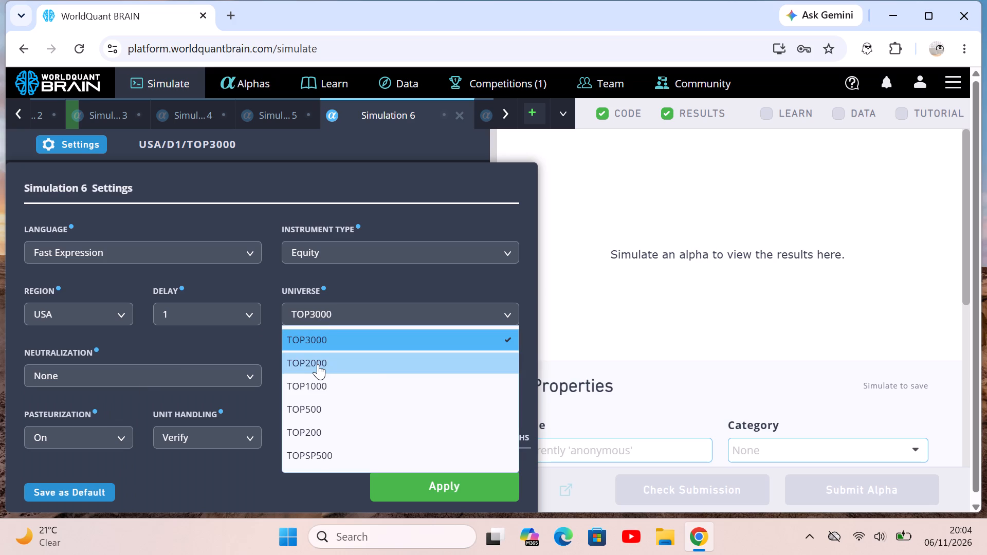
left_click(318, 364)
left_click(404, 482)
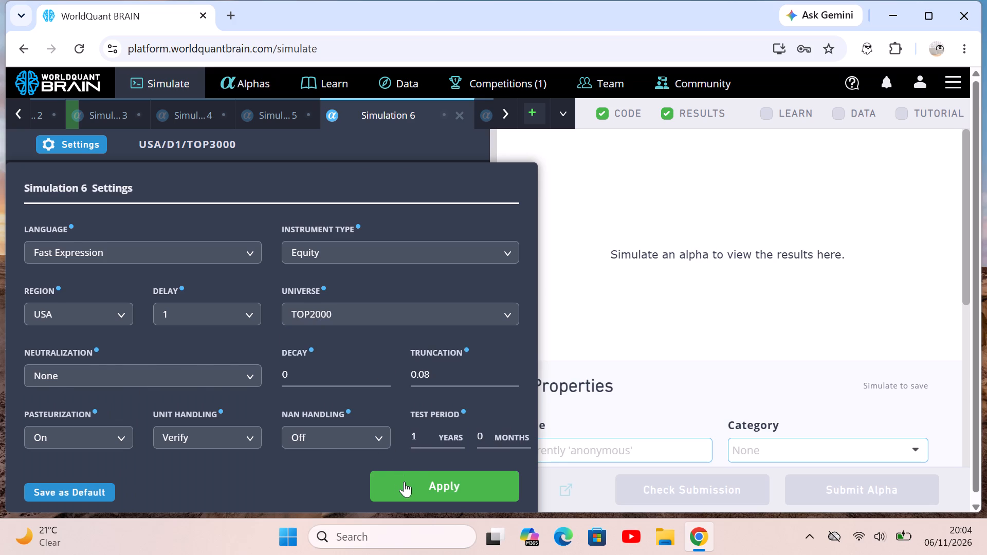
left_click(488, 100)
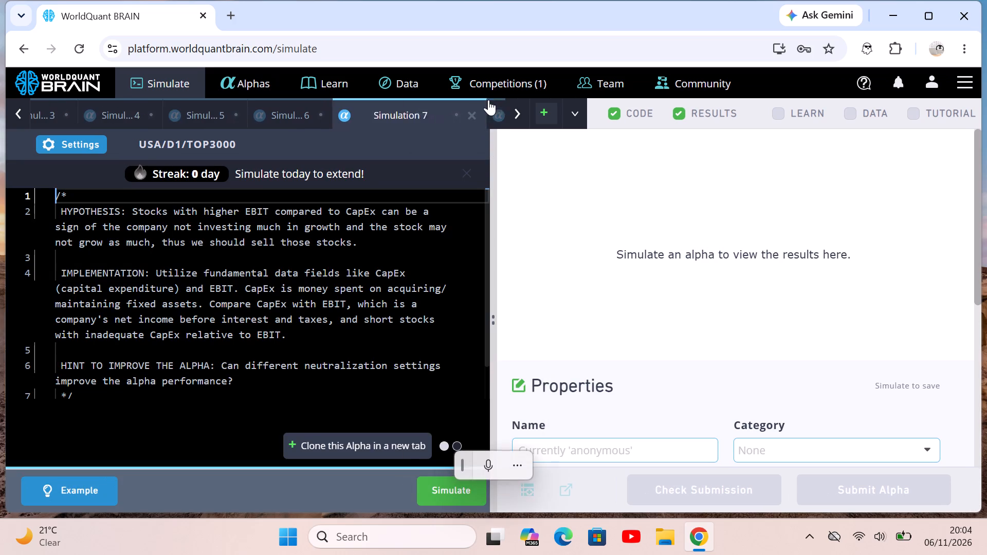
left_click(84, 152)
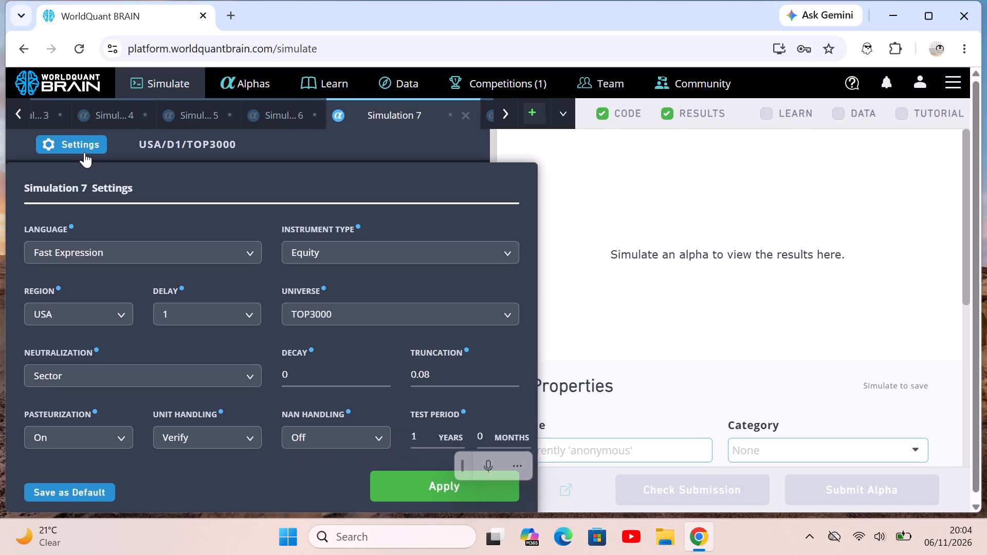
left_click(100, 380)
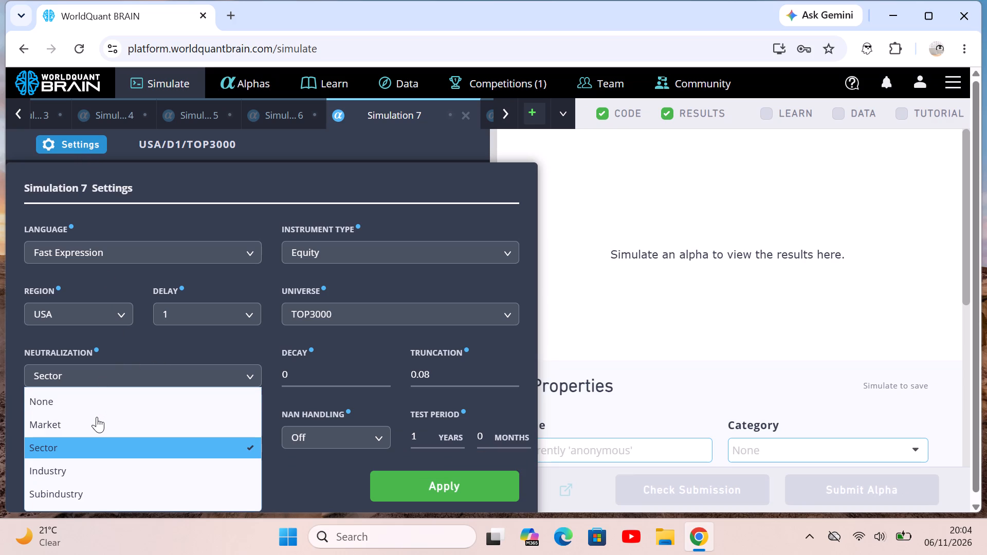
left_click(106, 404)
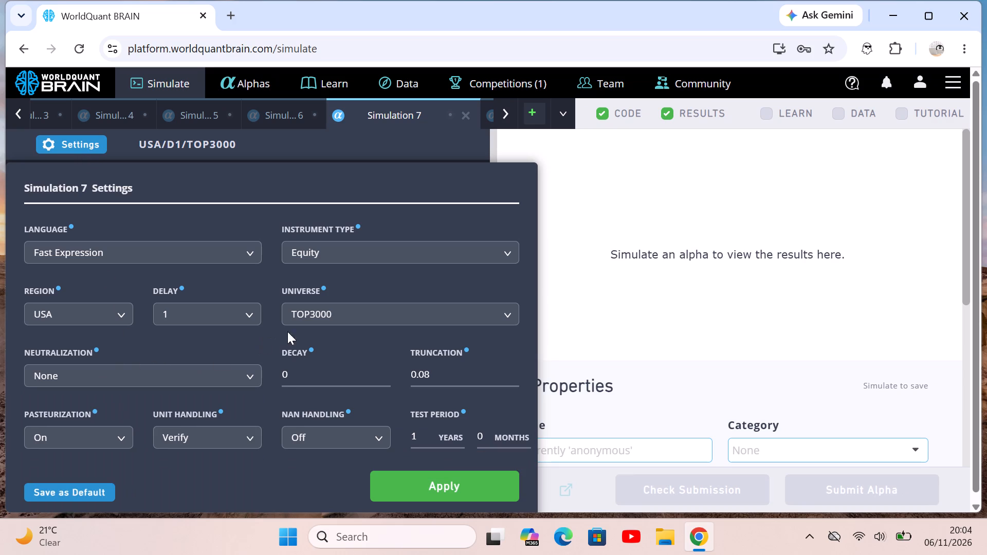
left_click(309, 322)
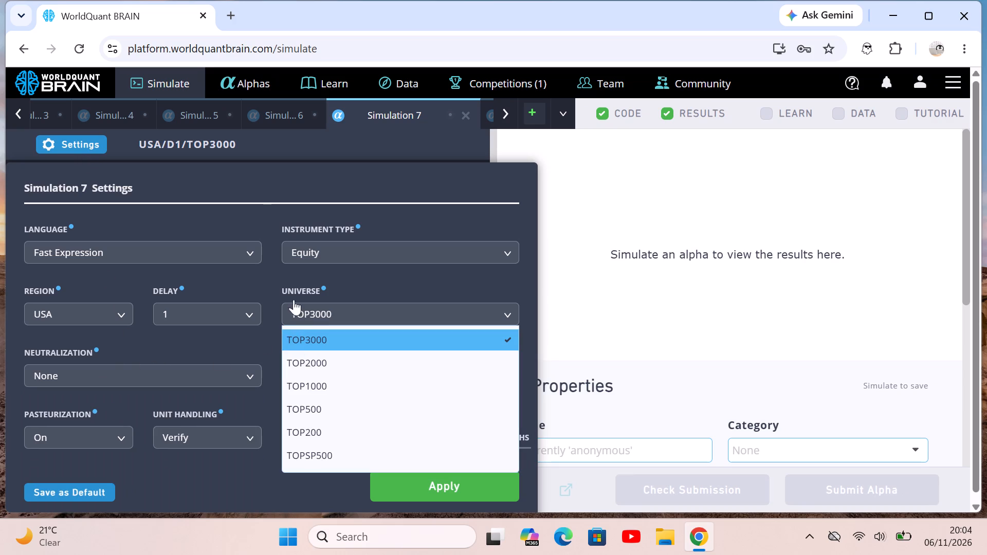
Check the universe and neutralization in the settings of Simulation 6.
left_click(275, 115)
left_click(77, 139)
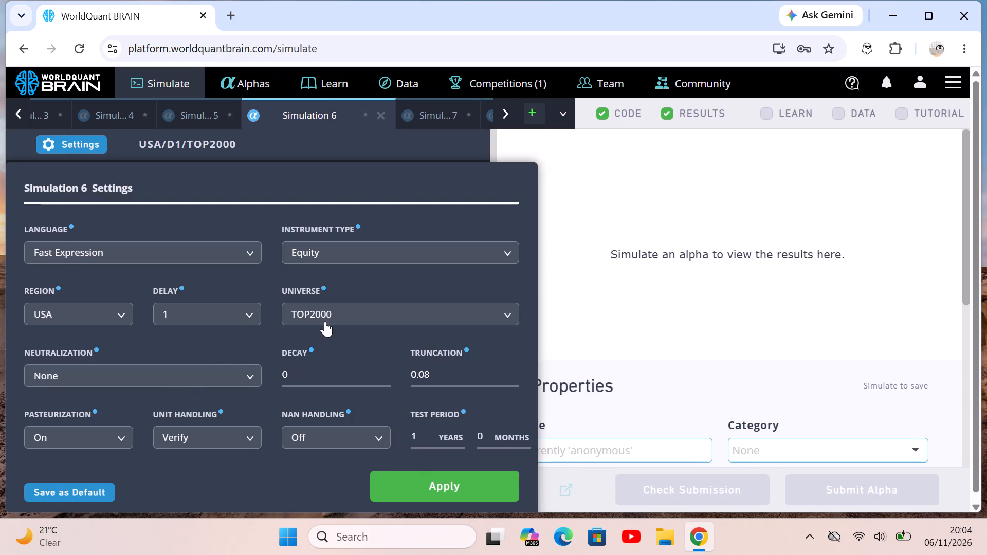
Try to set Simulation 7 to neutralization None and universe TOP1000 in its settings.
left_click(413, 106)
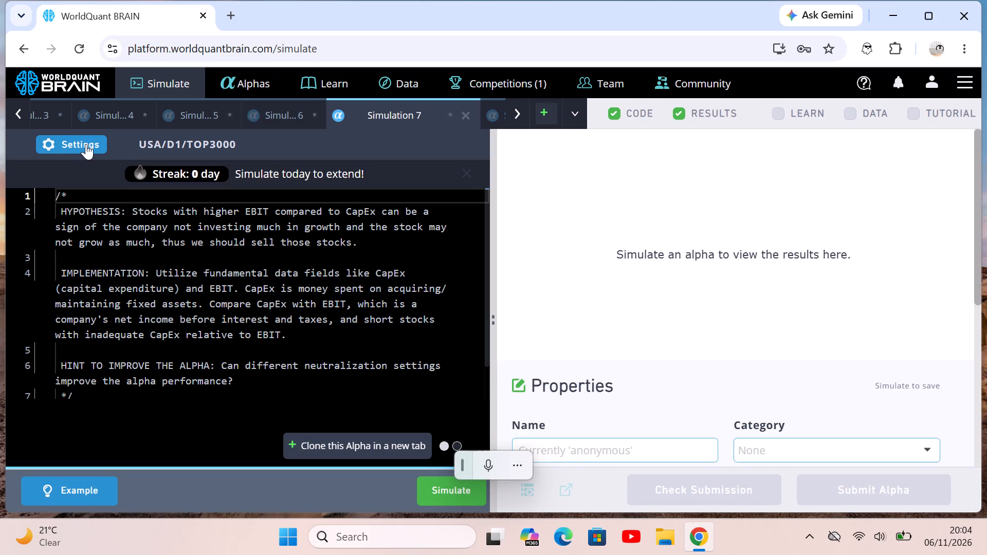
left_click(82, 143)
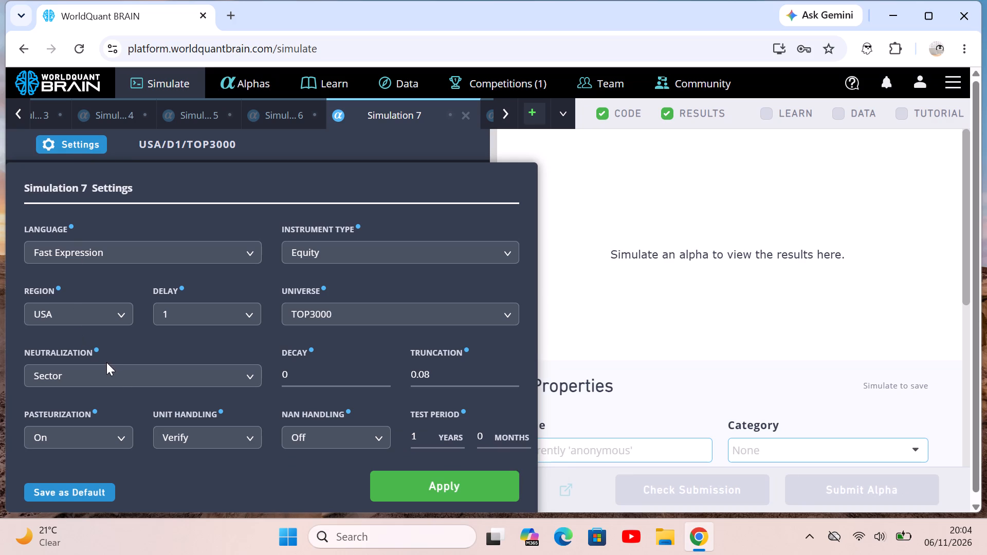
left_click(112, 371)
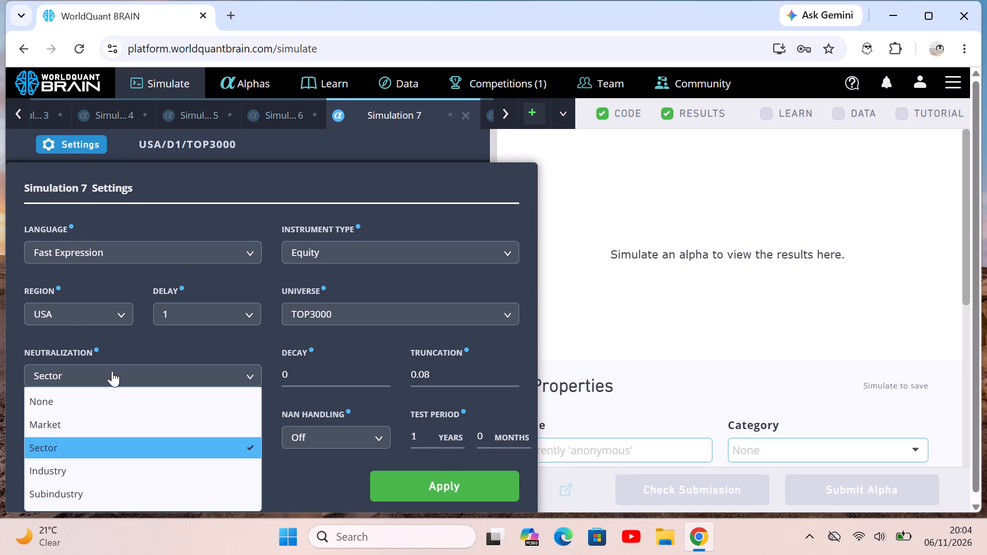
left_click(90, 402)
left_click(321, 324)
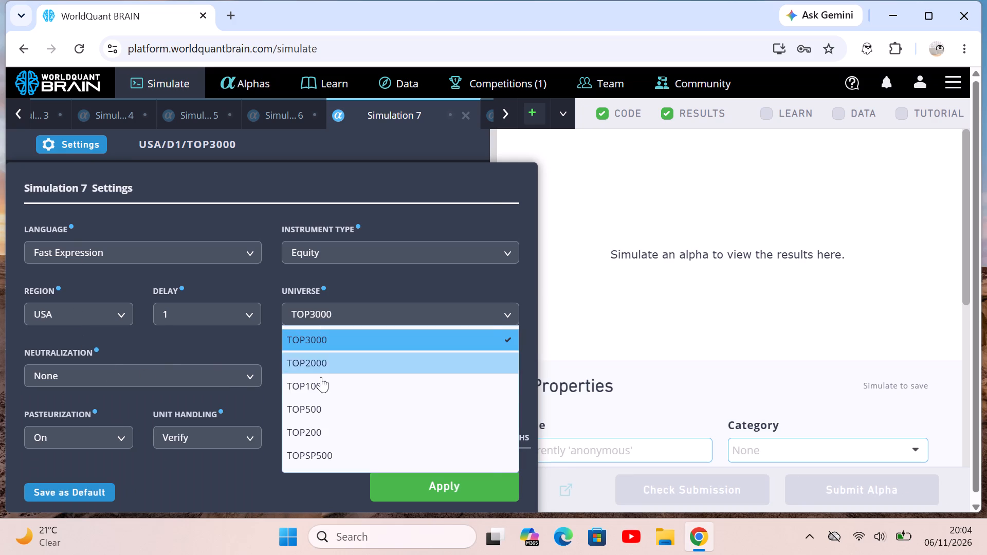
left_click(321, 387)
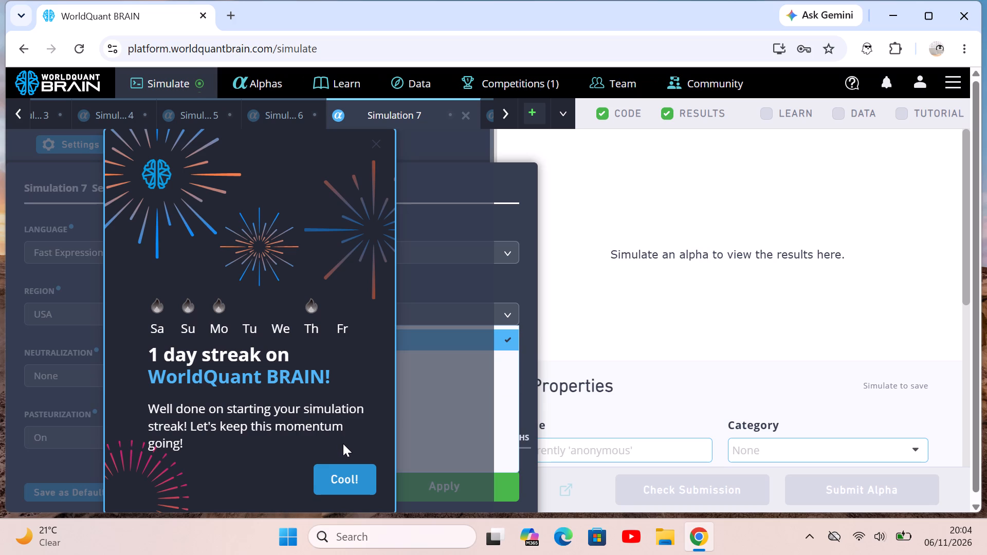
Dismiss the 1 day streak message.
left_click(344, 479)
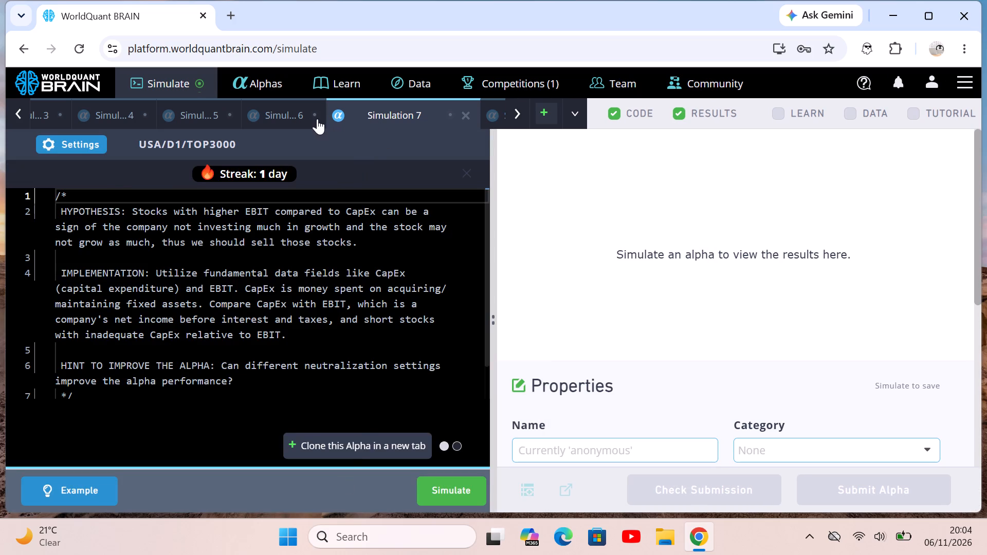
Start the simulation runs for Simulation 4 and Simulation 5.
left_click(97, 115)
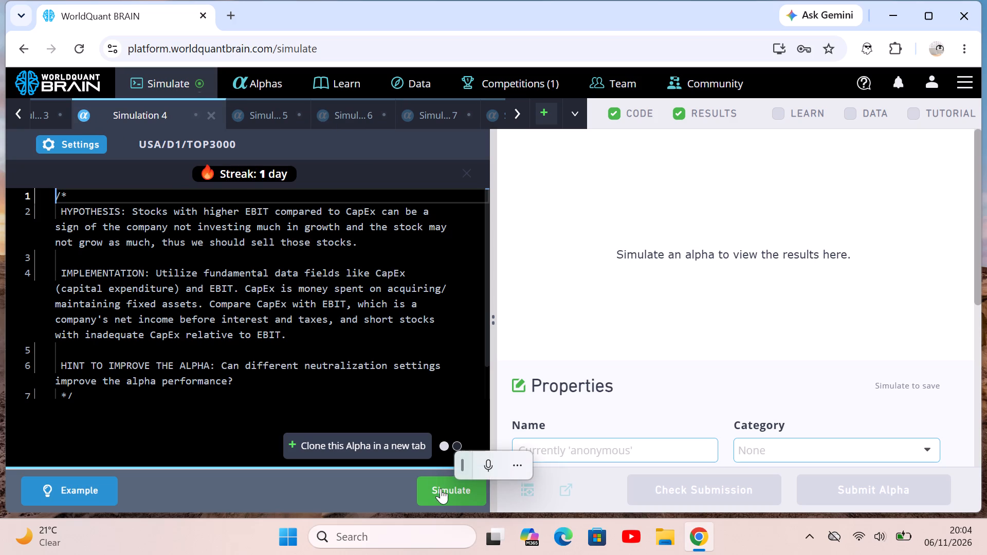
left_click(441, 488)
left_click(270, 121)
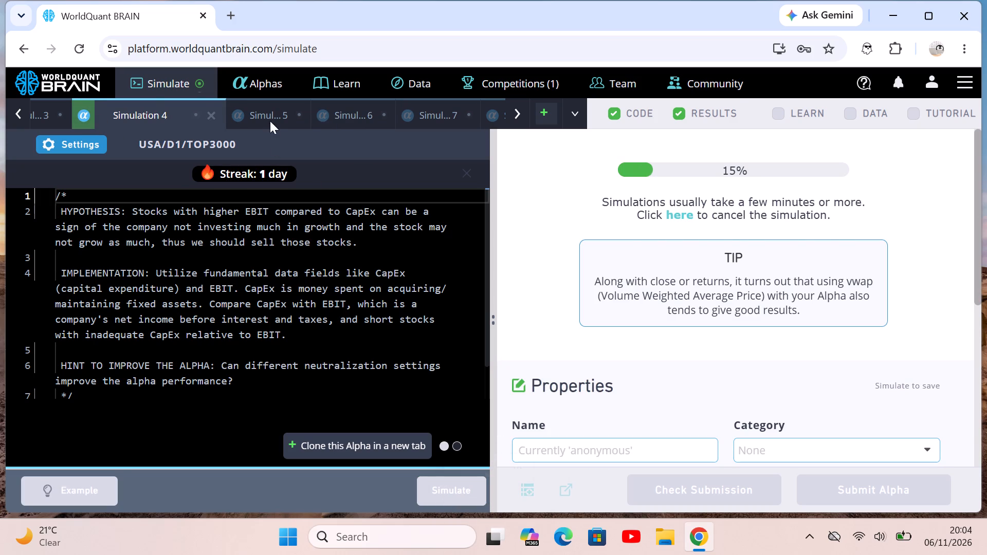
left_click(455, 488)
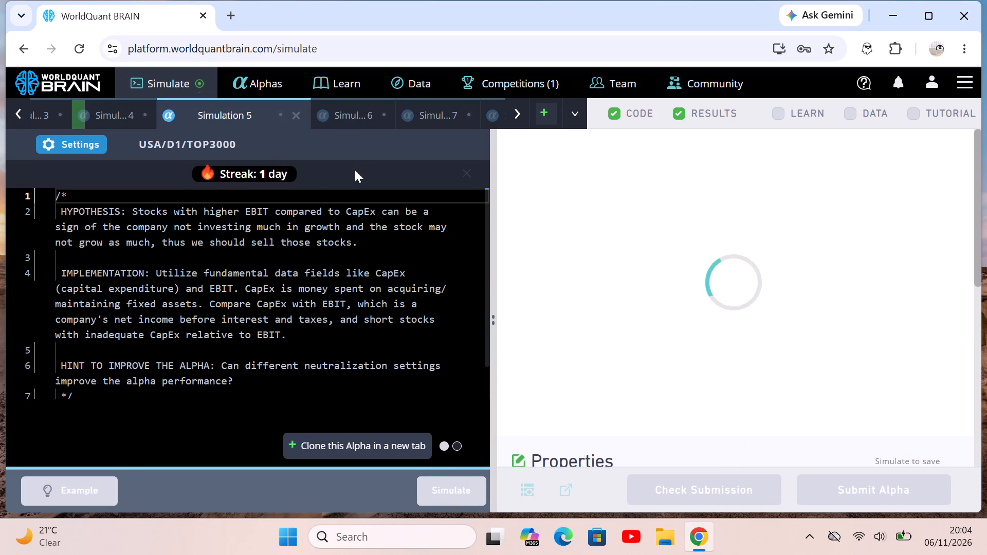
Check the universe and neutralization in the settings of Simulation 6 and apply them.
left_click(343, 115)
left_click(74, 140)
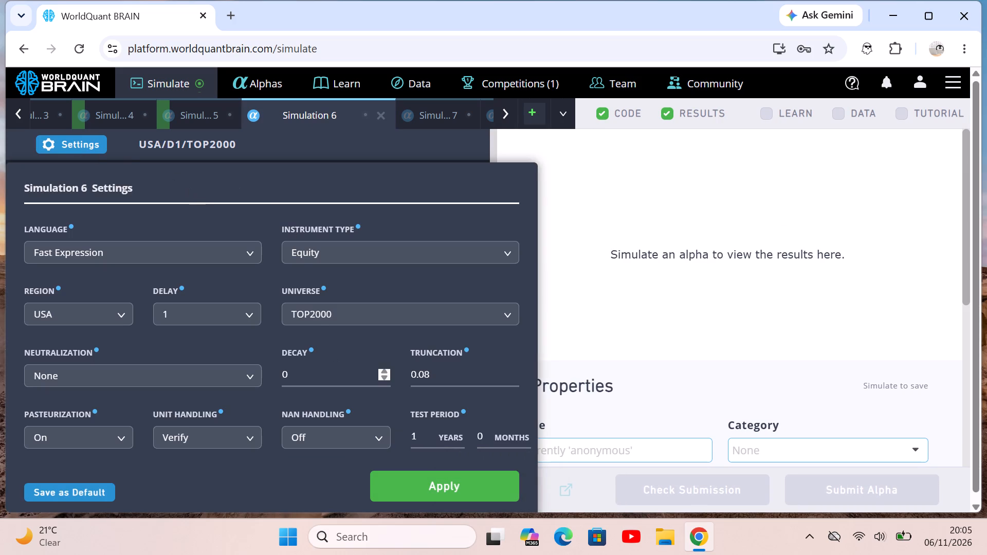
left_click(418, 486)
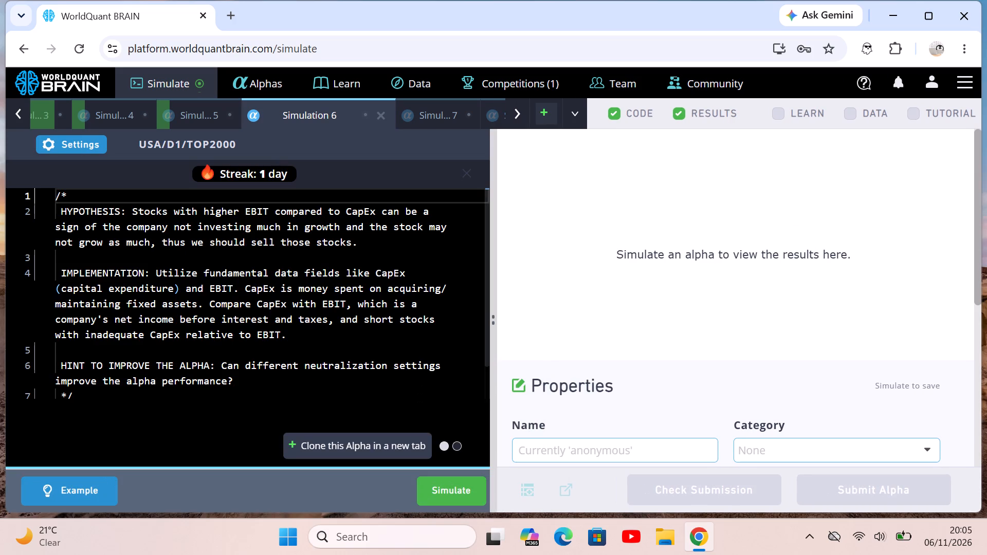
Set Simulation 7 to neutralization None and universe TOP1000 in its settings, and apply the changes.
left_click(419, 116)
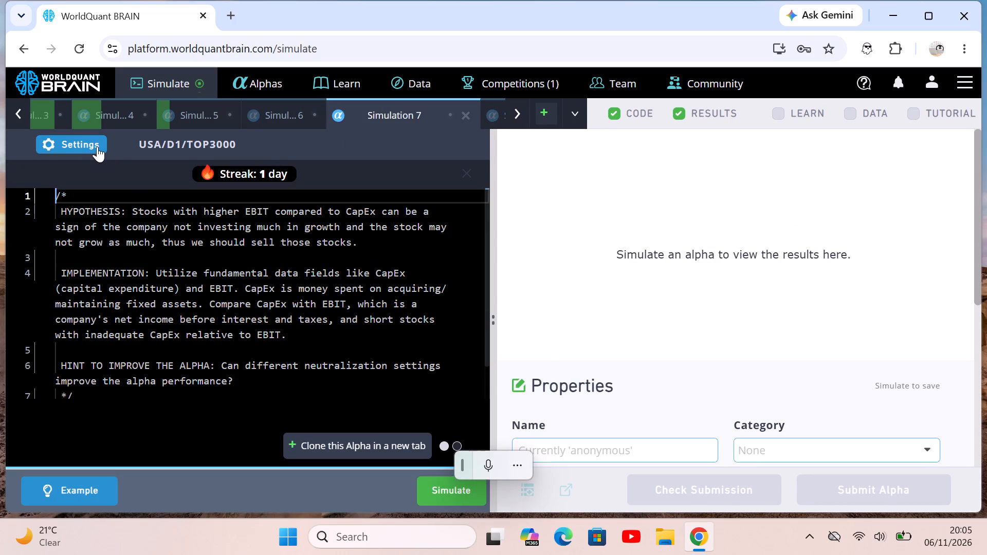
left_click(97, 144)
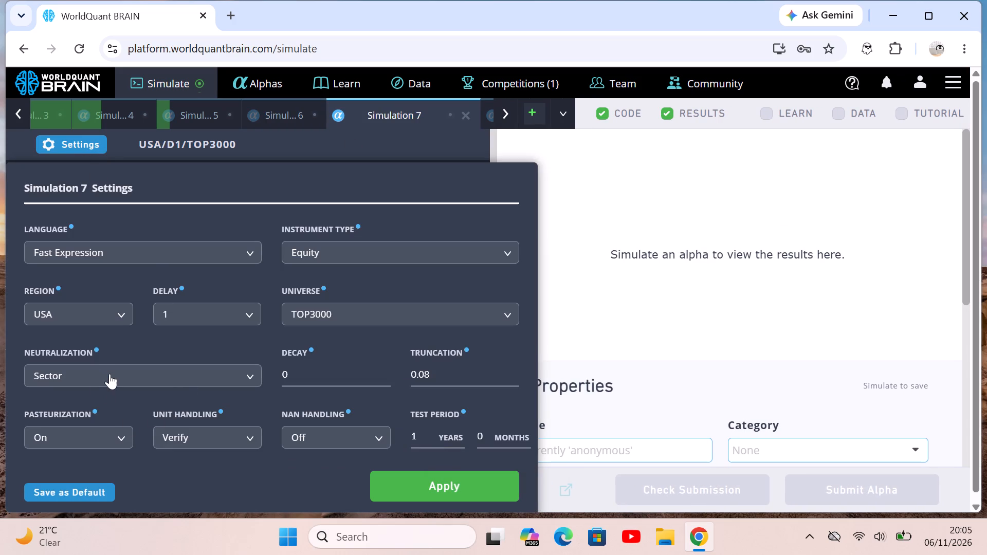
left_click(113, 375)
left_click(111, 400)
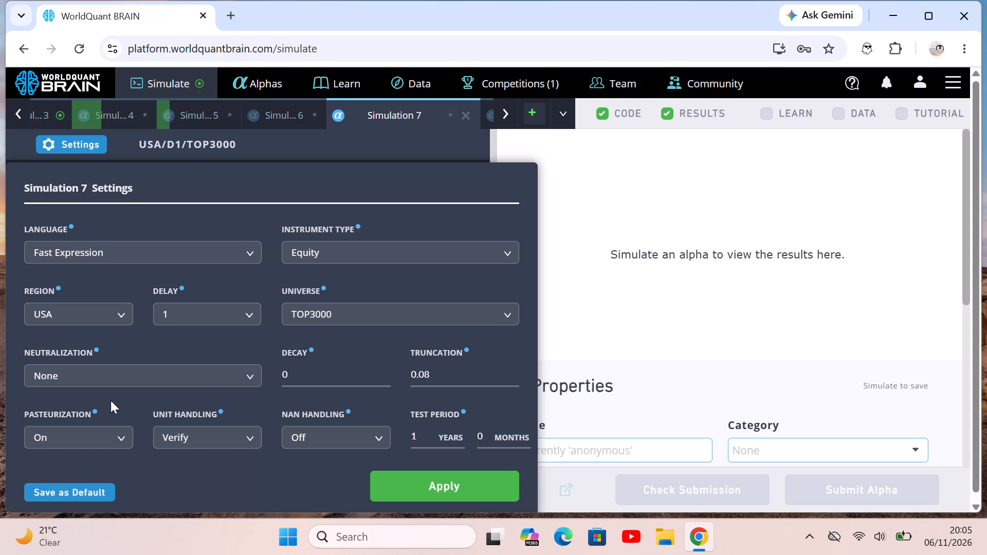
left_click(340, 307)
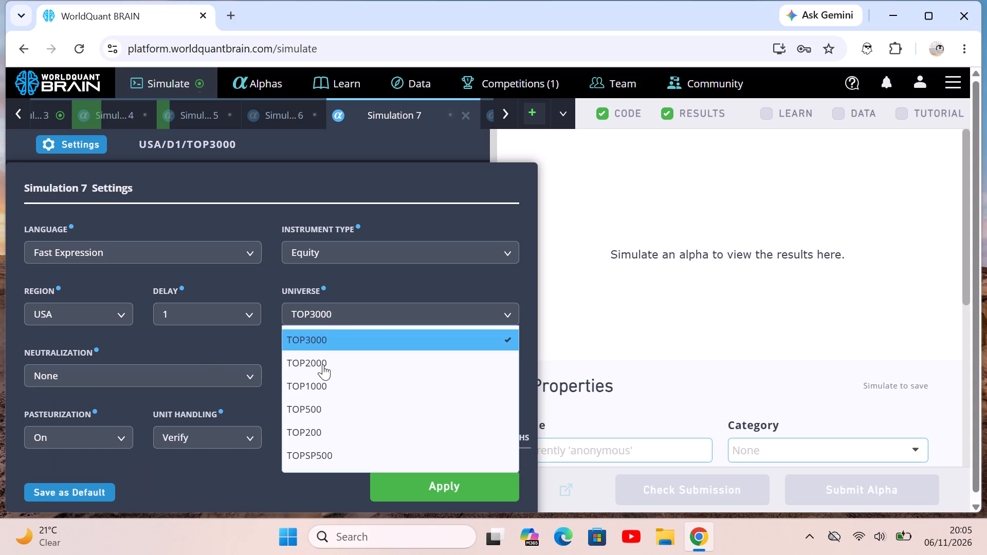
left_click(322, 377)
left_click(437, 483)
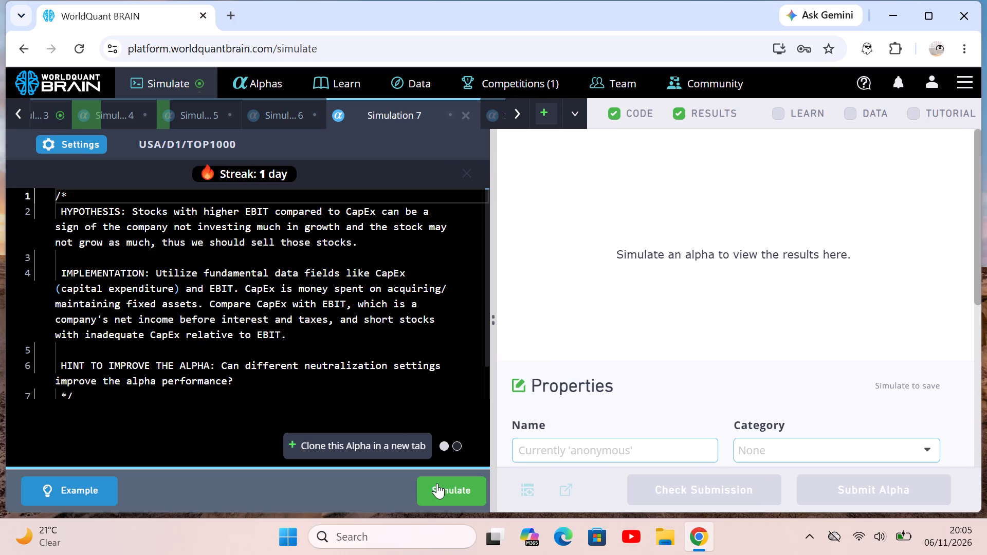
Set Simulation 8 to neutralization None and universe TOP500 in its settings, and apply the changes.
scroll(424, 118, "left", 1)
left_click(424, 118)
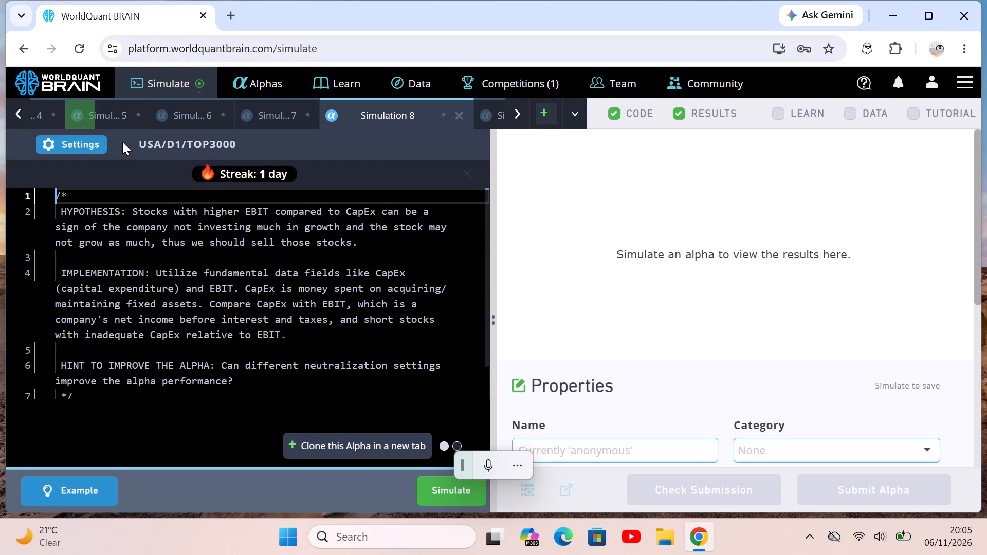
left_click(90, 151)
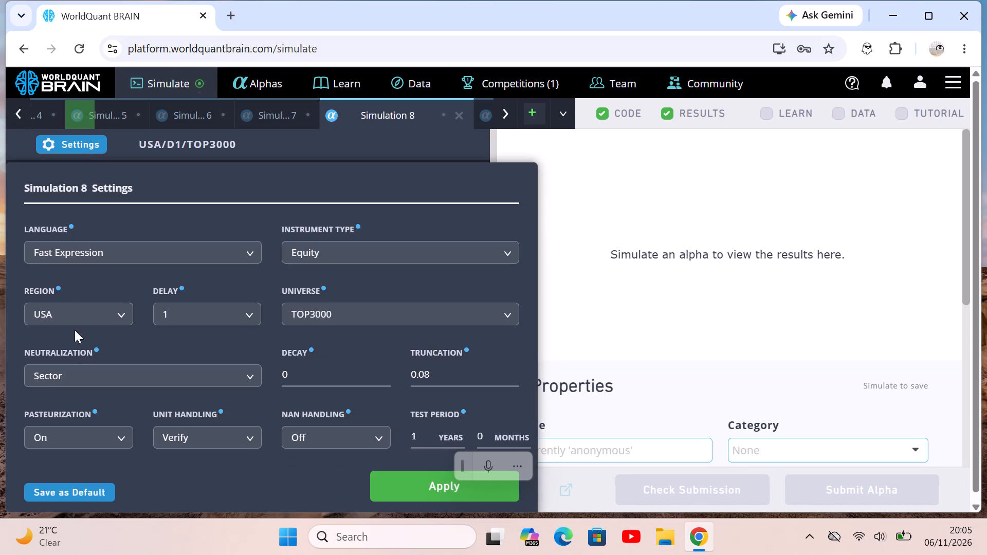
left_click(72, 380)
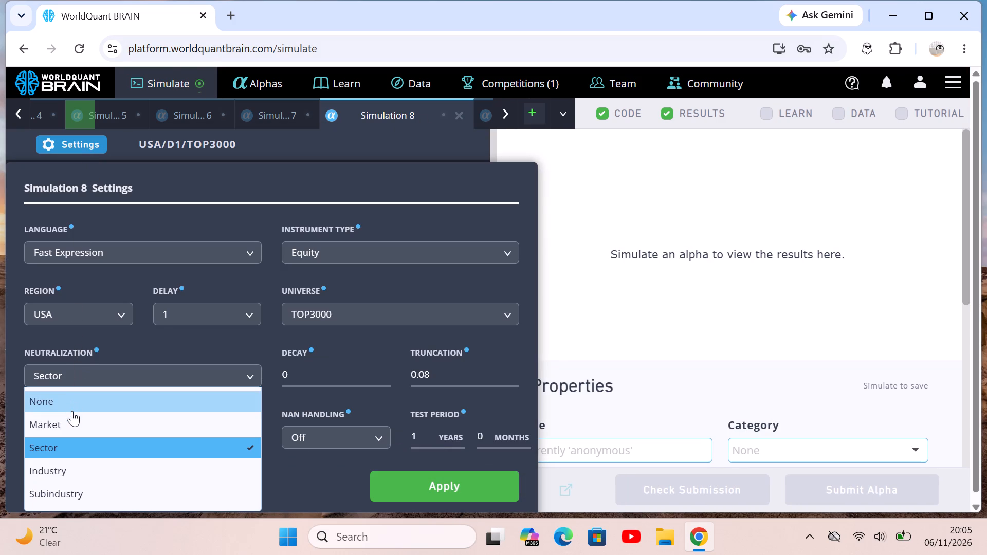
left_click(72, 411)
left_click(318, 312)
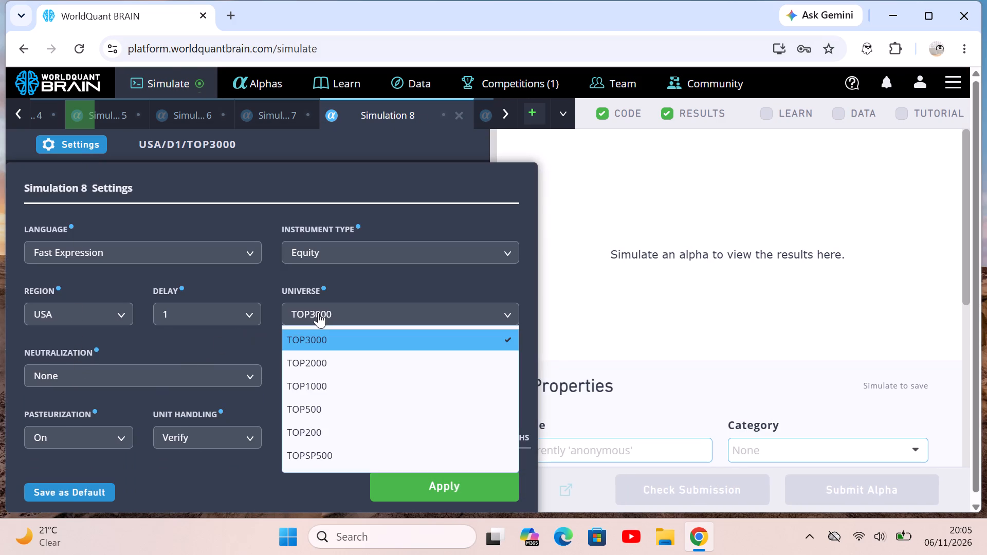
left_click(325, 408)
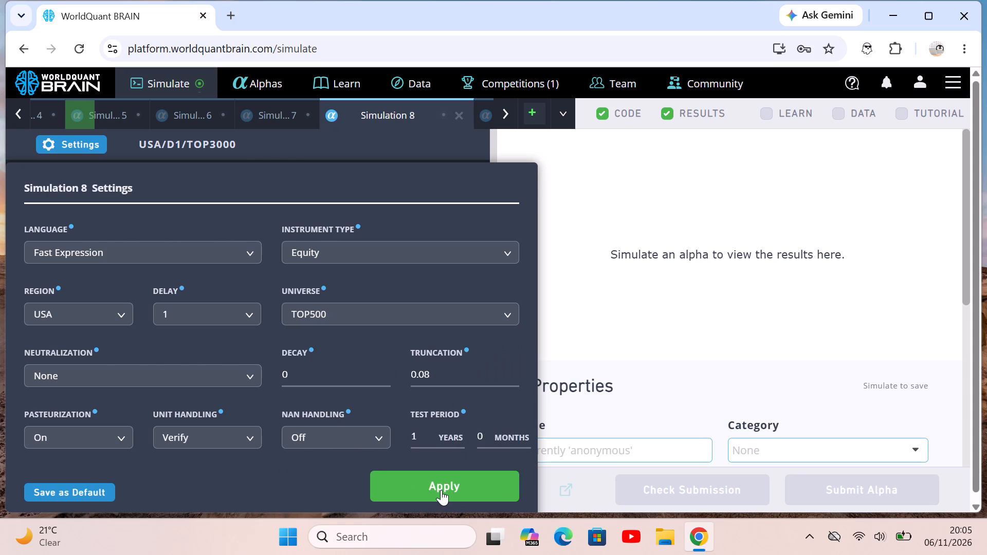
left_click(441, 490)
Start the simulation run for Simulation 6.
scroll(388, 114, "left", 1)
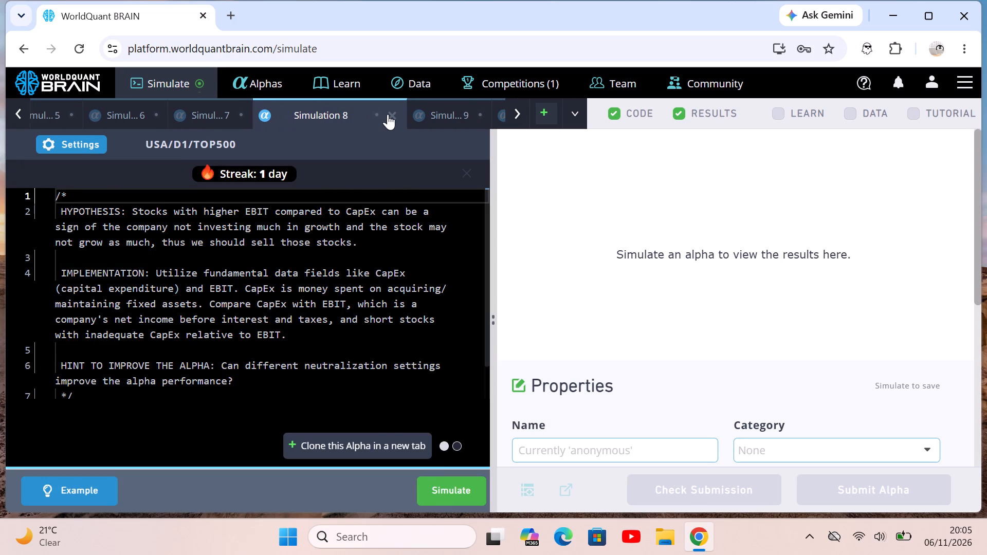
scroll(388, 114, "right", 3)
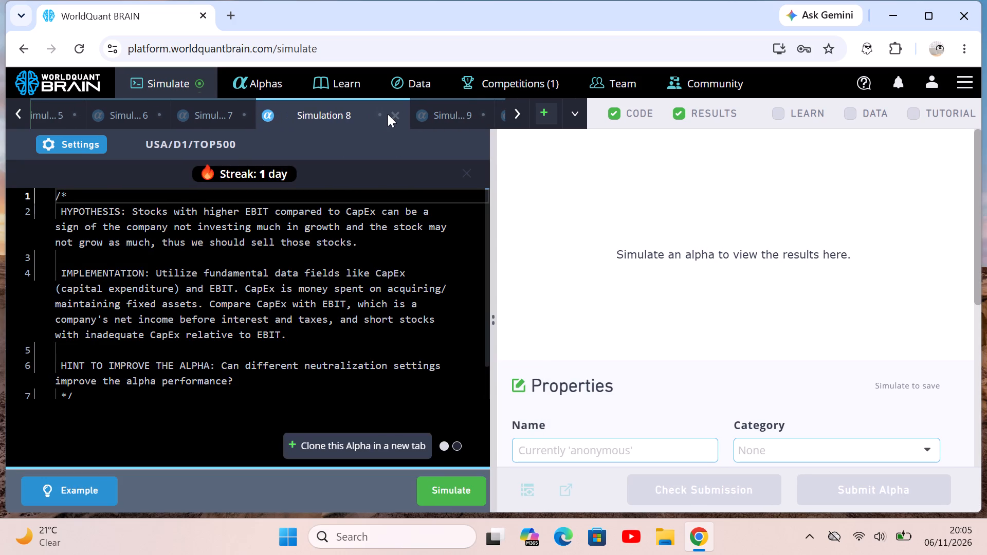
scroll(388, 114, "right", 1)
left_click(232, 109)
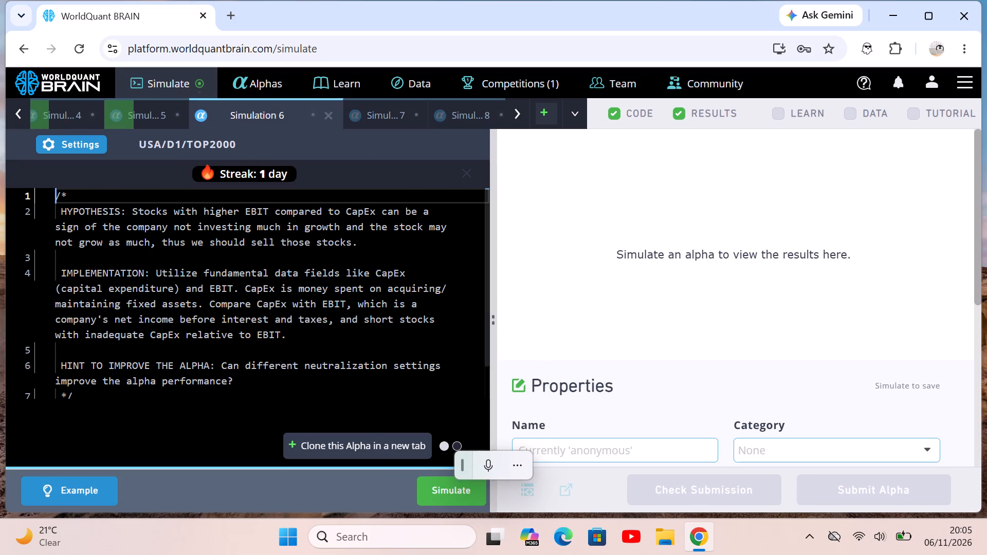
left_click(435, 487)
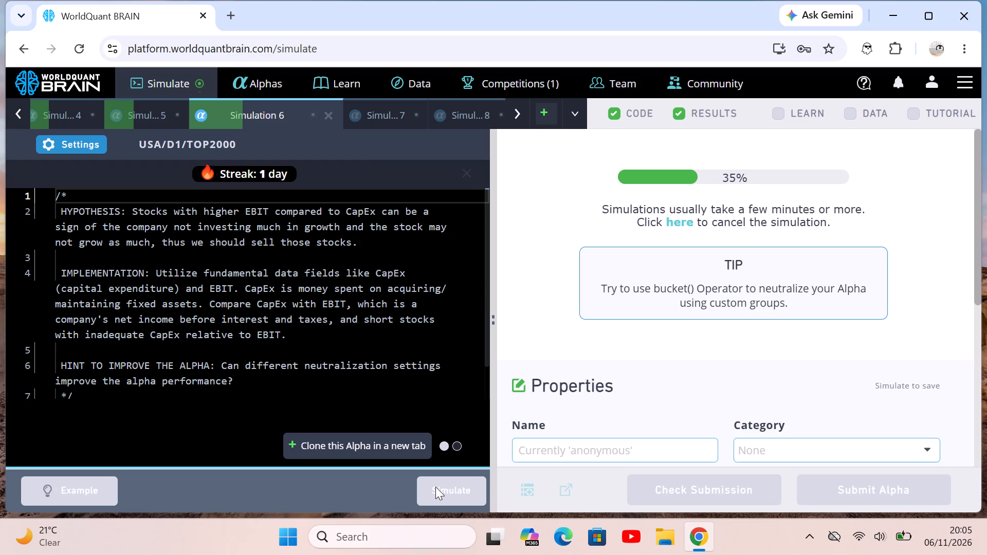
Check the universe and neutralization in the settings of Simulation 8 and apply them.
left_click(461, 103)
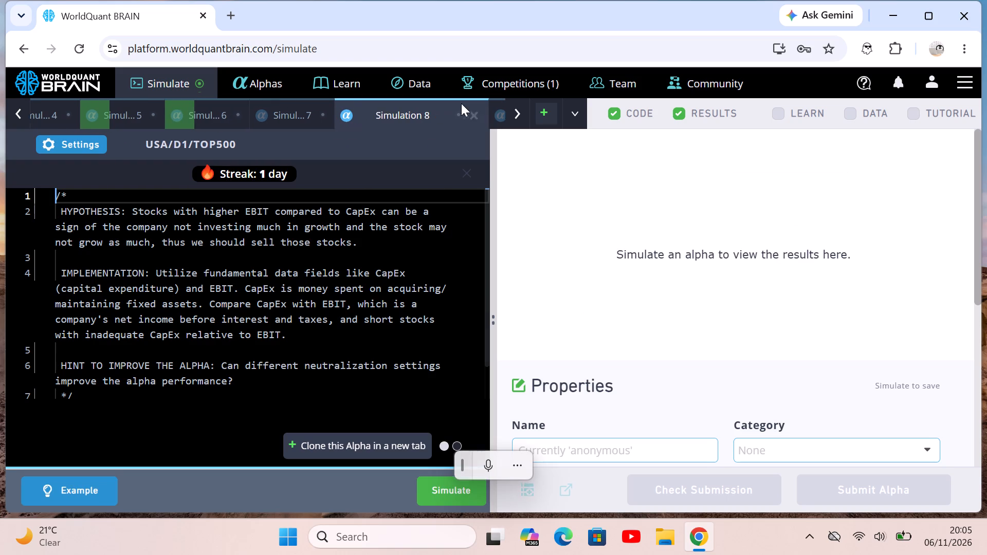
left_click(74, 141)
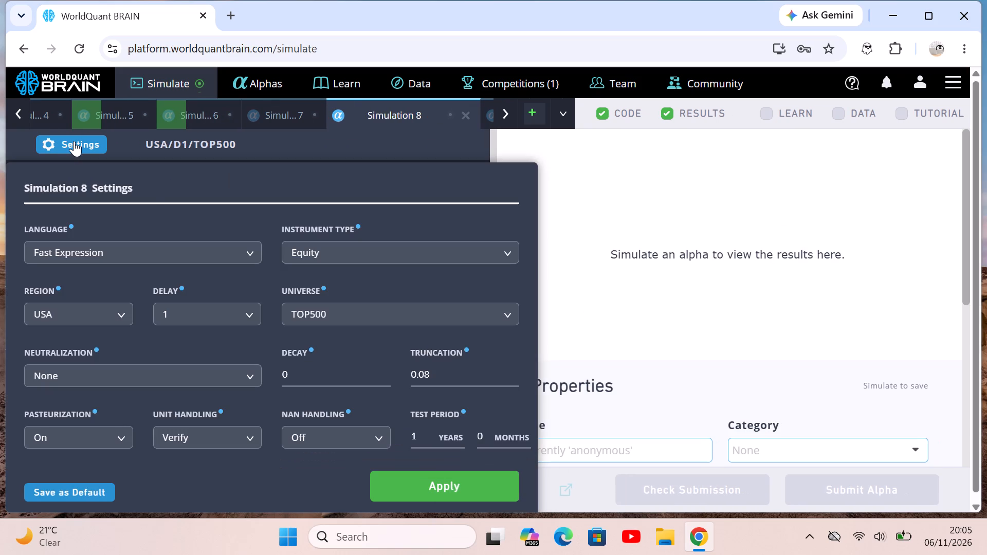
left_click(415, 489)
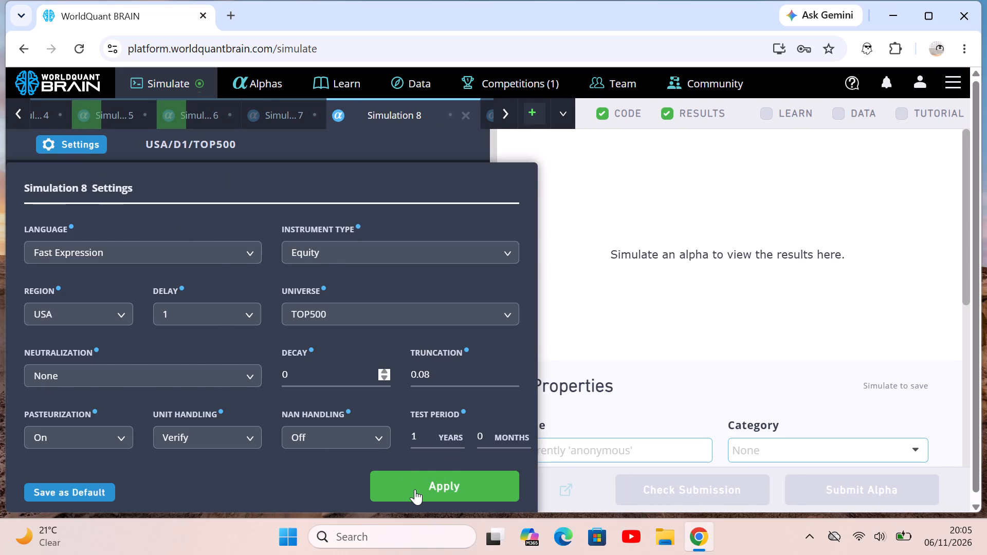
Set Simulation 9 to neutralization None and universe TOP200 in its settings, and apply the changes.
left_click(494, 111)
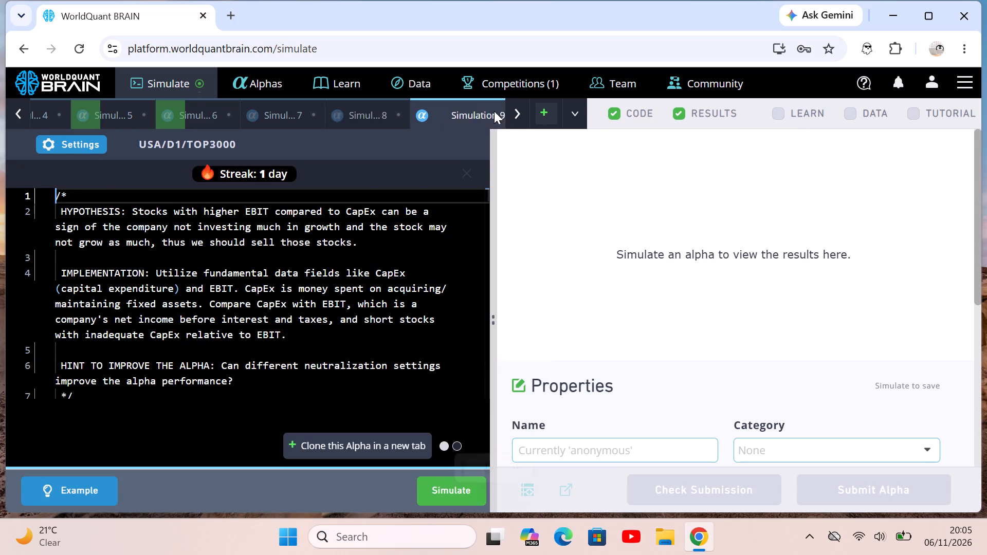
left_click(78, 147)
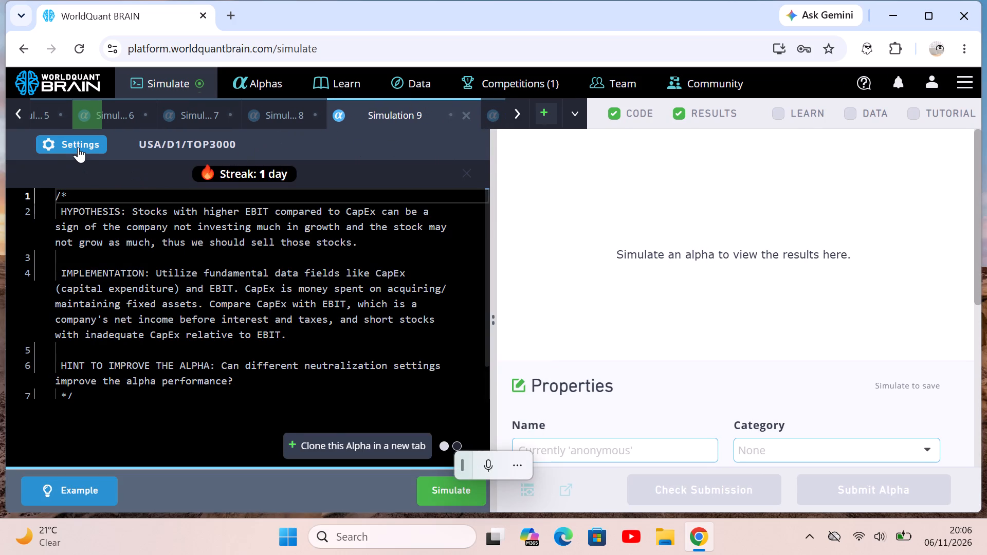
left_click(136, 376)
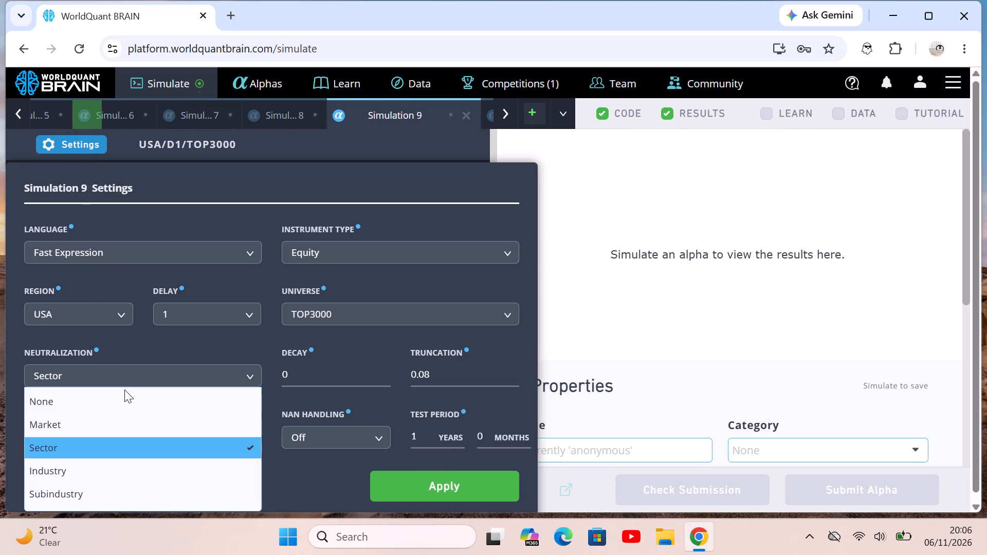
left_click(116, 397)
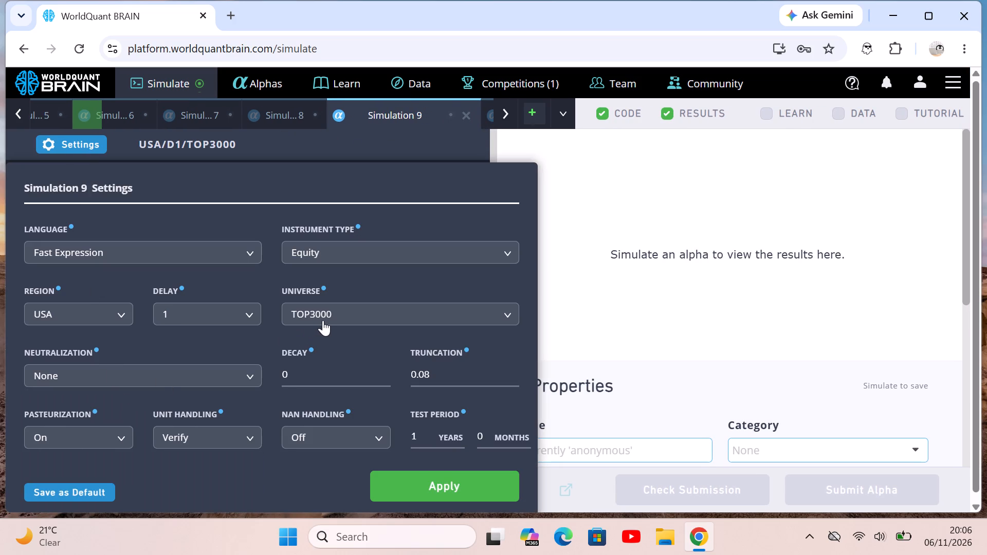
left_click(323, 320)
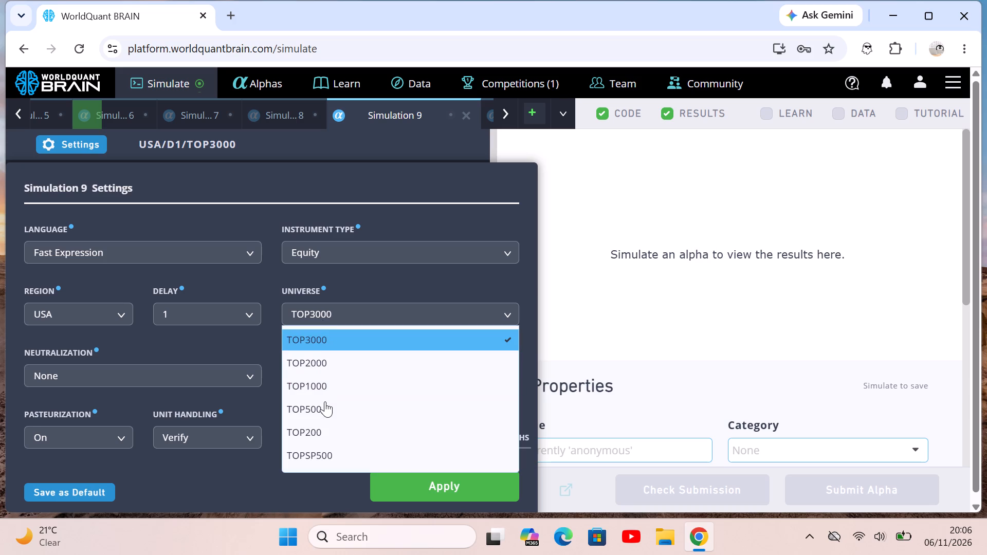
left_click(326, 424)
left_click(417, 487)
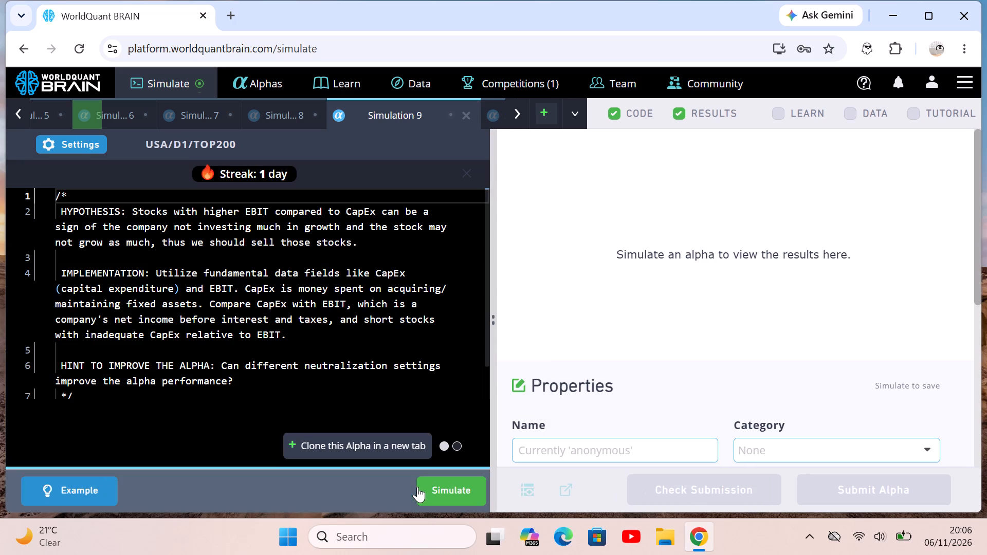
Set Simulation 10 to neutralization None and universe TOPSP500 in its settings, and apply the changes.
scroll(395, 132, "left", 2)
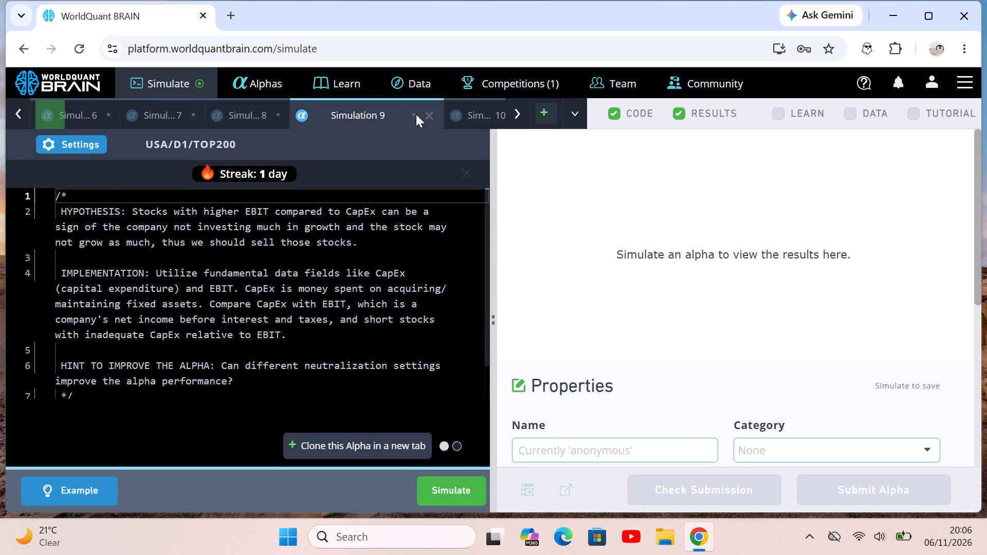
scroll(416, 114, "left", 1)
left_click(454, 116)
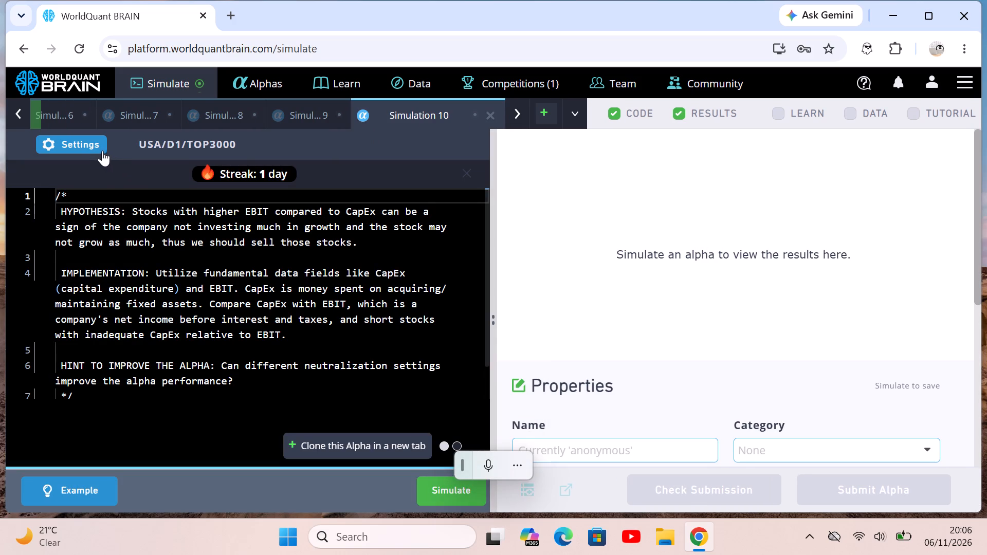
left_click(102, 150)
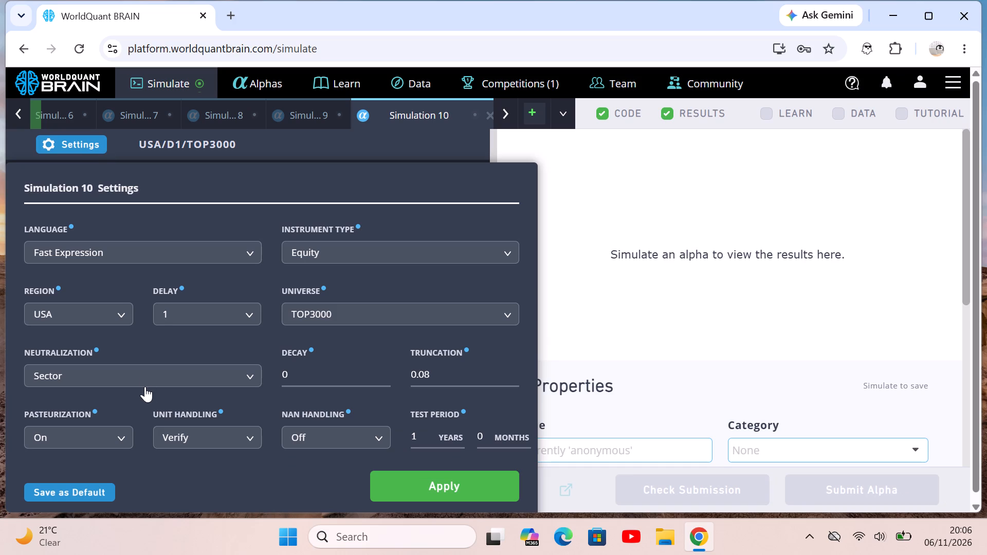
left_click(145, 386)
left_click(102, 402)
left_click(312, 313)
left_click(324, 448)
left_click(431, 494)
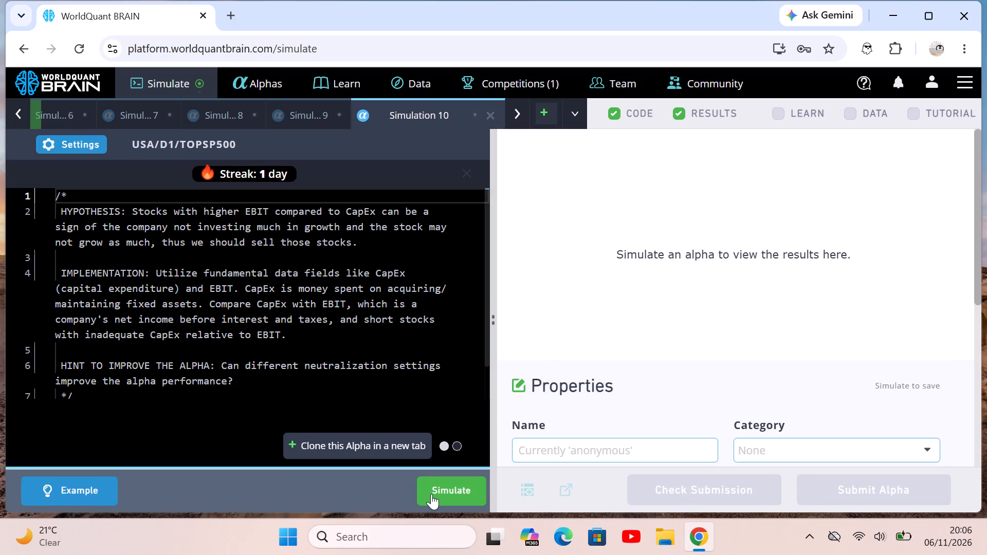
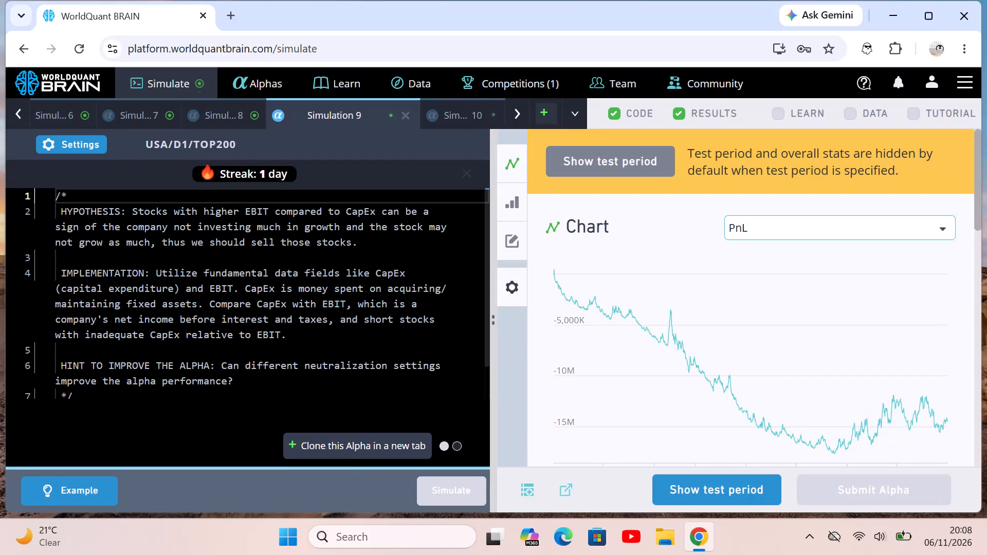
Start the simulation run for Simulation 10.
left_click(452, 119)
left_click(449, 496)
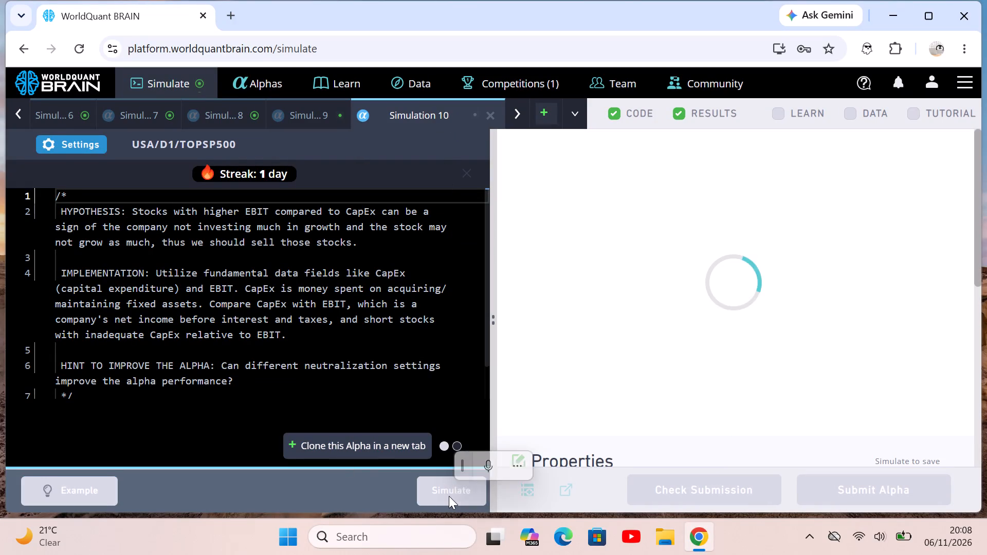
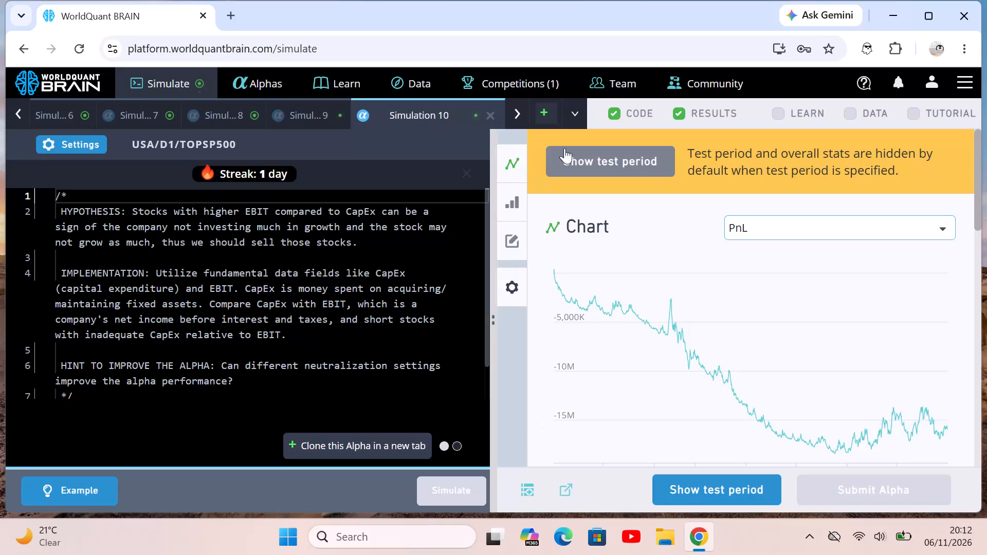
Create a new blank simulation and load the example alpha on high asset fair value and lower EBIT.
left_click(543, 118)
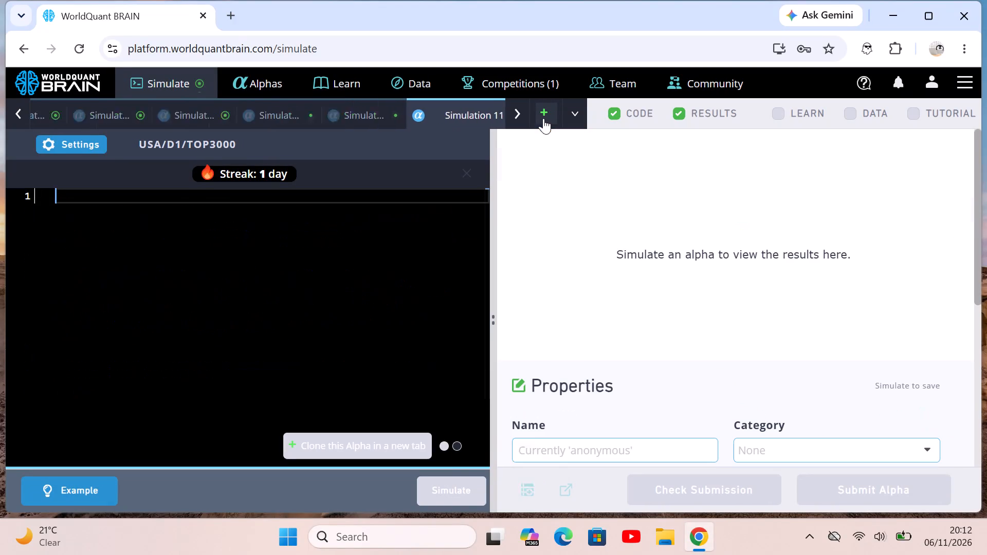
left_click(95, 494)
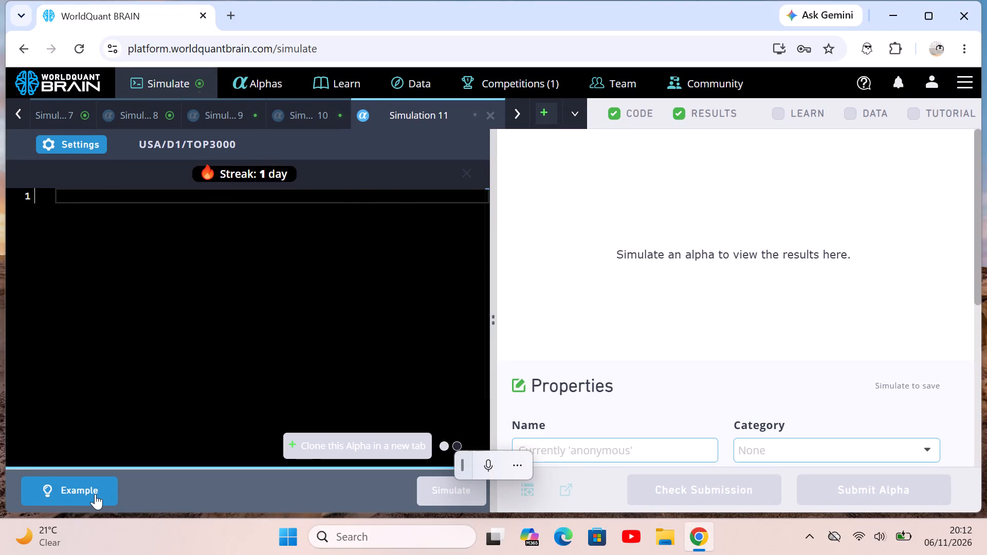
Clone the asset fair value/EBIT example alpha nine times, each copy in its own new simulation tab.
left_click(350, 441)
left_click(350, 441)
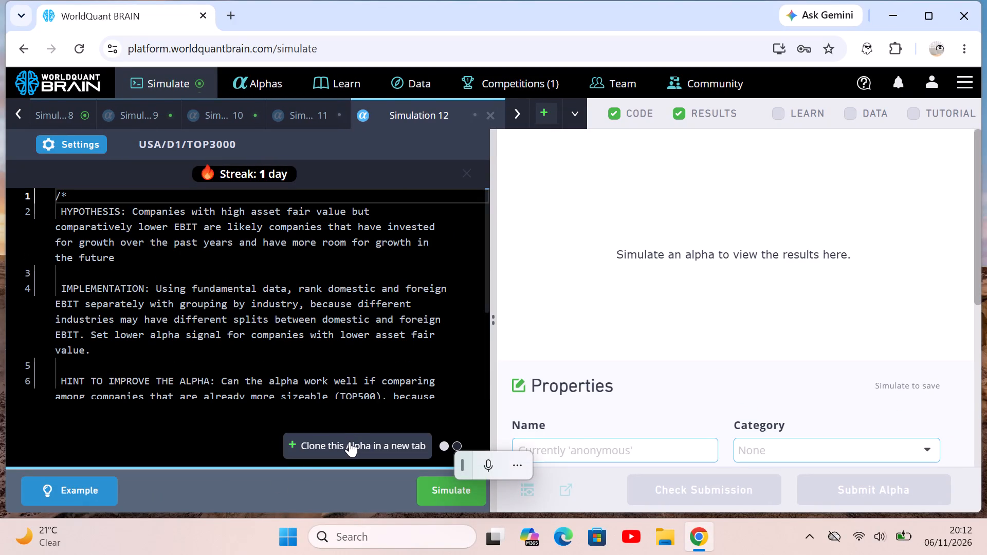
left_click(350, 441)
left_click(350, 441)
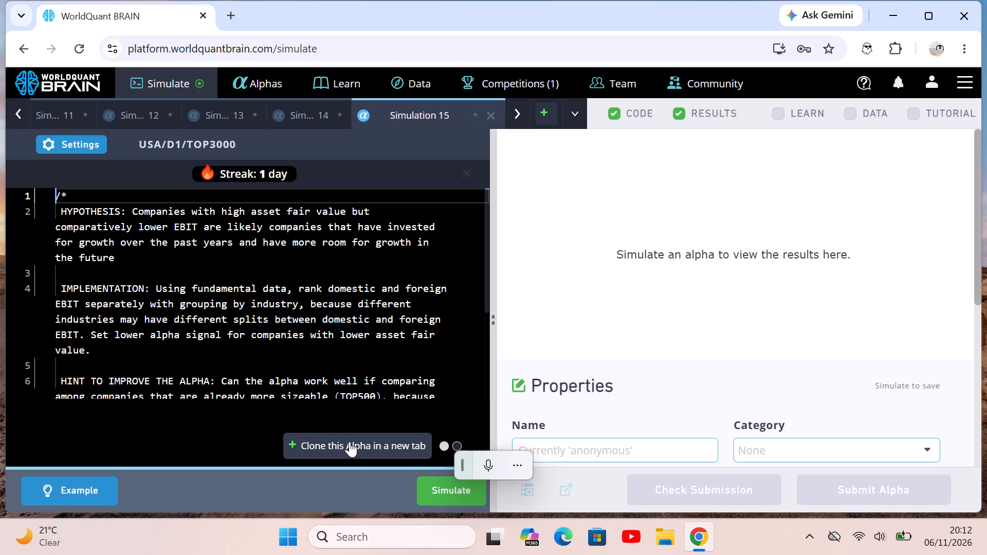
left_click(350, 441)
left_click(350, 441)
left_click(350, 441)
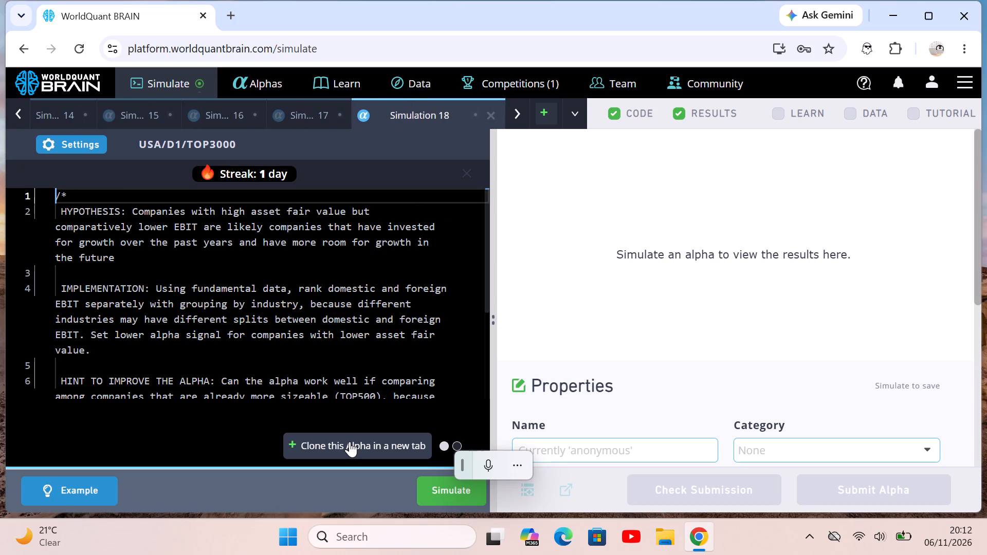
left_click(350, 441)
left_click(350, 441)
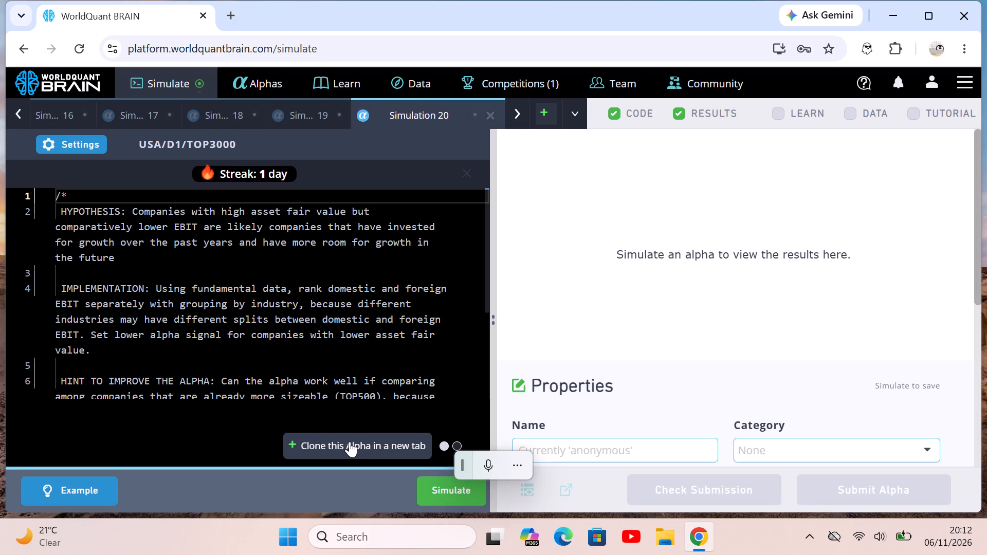
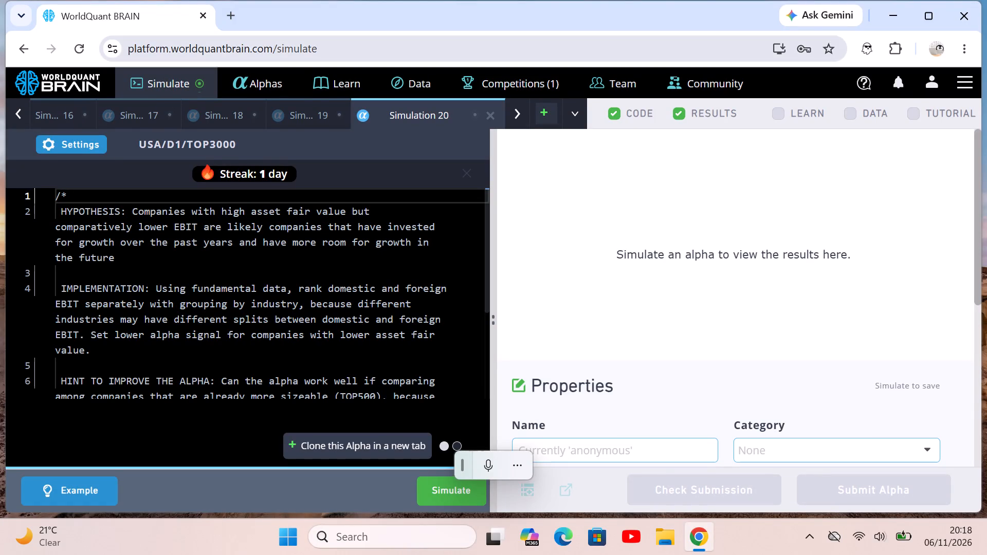
Set Simulation 11 to Market neutralization and the TOP2000 universe, apply the settings and run the simulation.
scroll(295, 124, "right", 4)
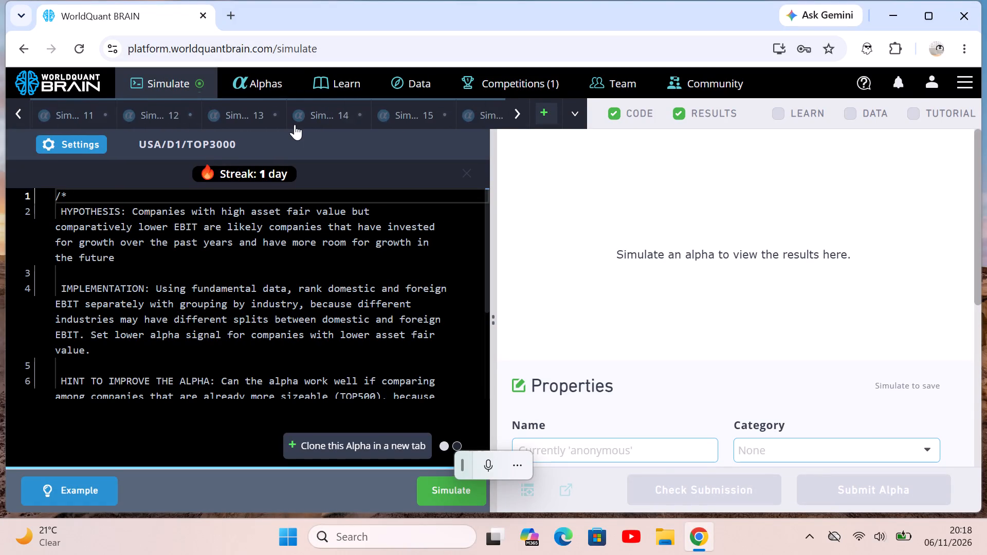
scroll(295, 124, "right", 2)
left_click(194, 114)
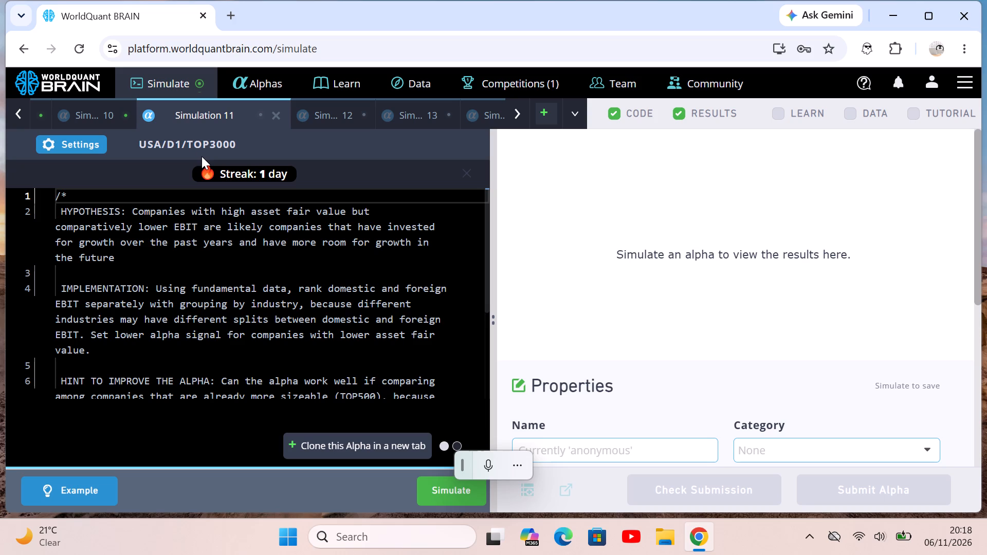
left_click(90, 146)
left_click(86, 374)
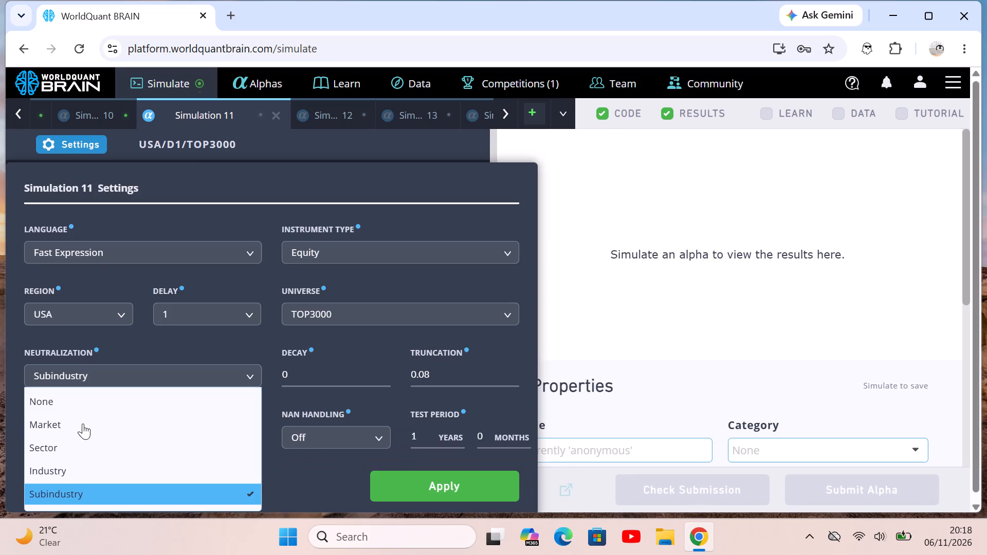
left_click(83, 423)
left_click(315, 317)
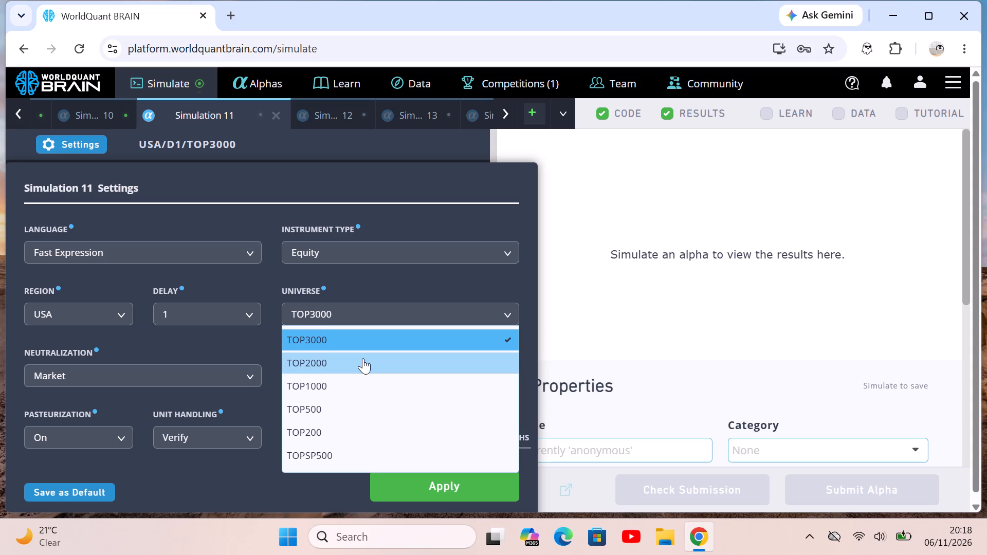
left_click(318, 358)
left_click(334, 353)
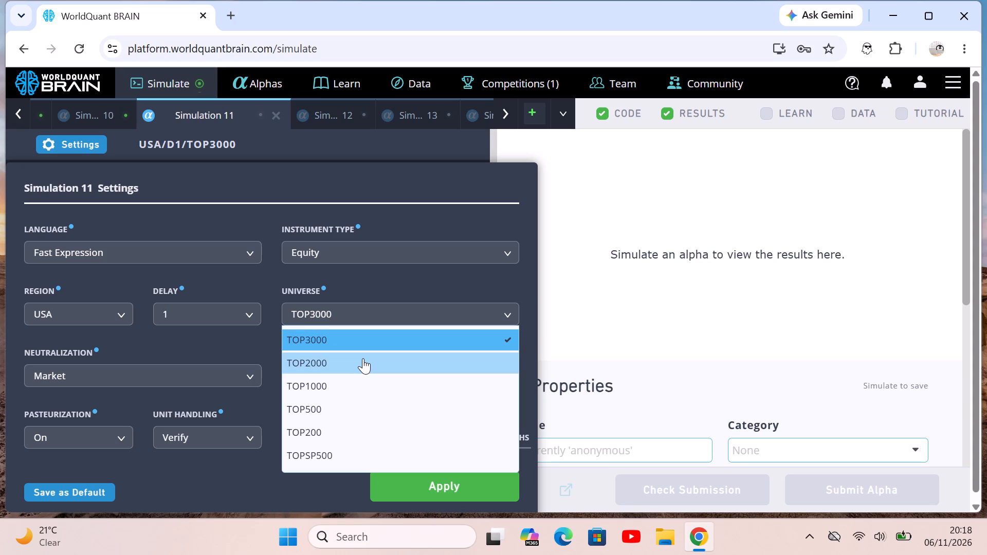
left_click(363, 358)
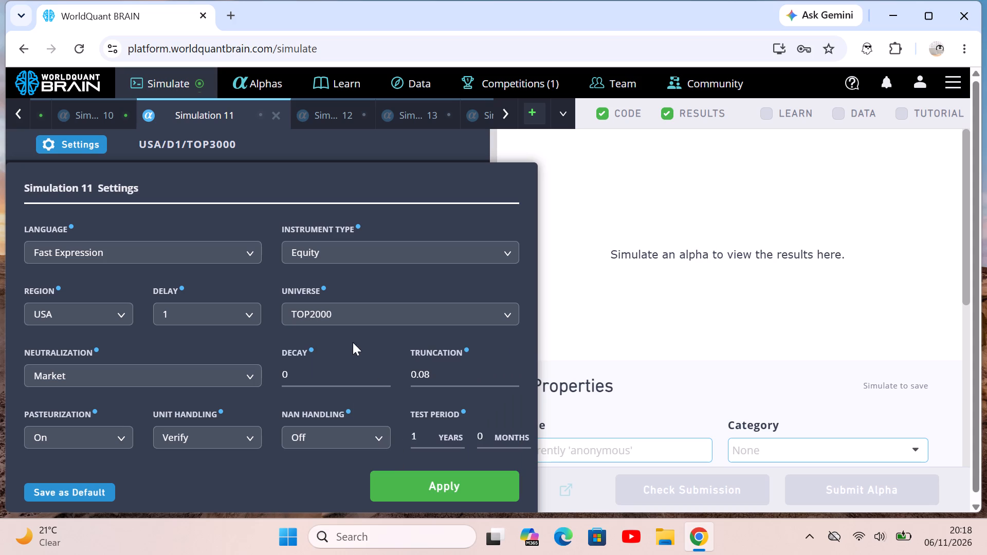
left_click(432, 490)
left_click(460, 487)
Set Simulation 12 to Market neutralization and the TOP1000 universe, and apply the settings.
left_click(330, 113)
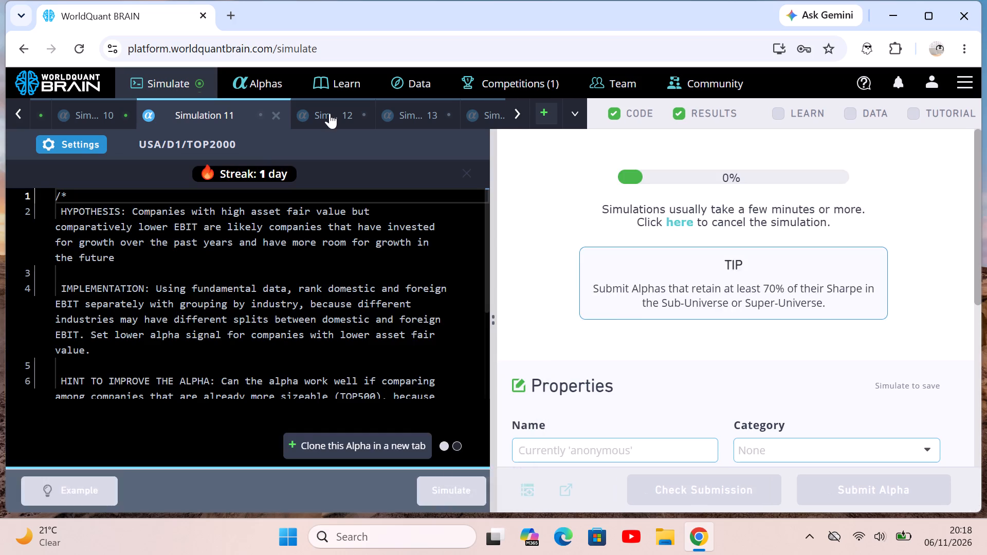
left_click(94, 152)
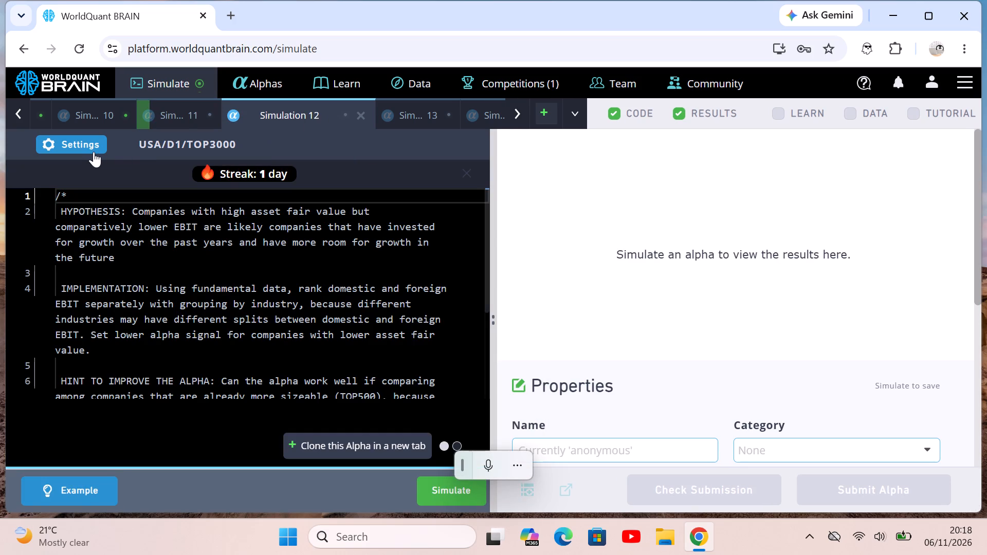
left_click(92, 376)
left_click(51, 429)
left_click(317, 320)
left_click(321, 355)
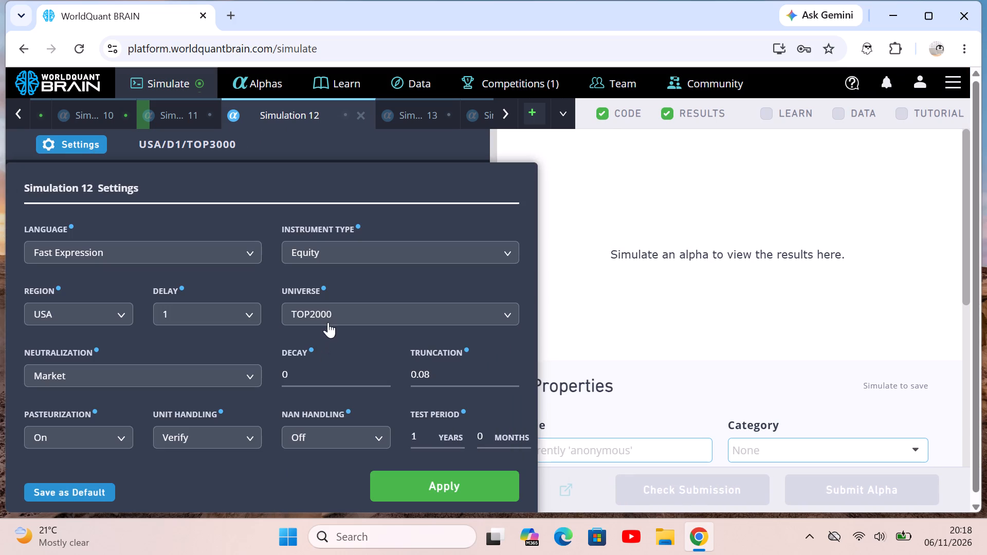
left_click(328, 319)
left_click(312, 378)
left_click(413, 488)
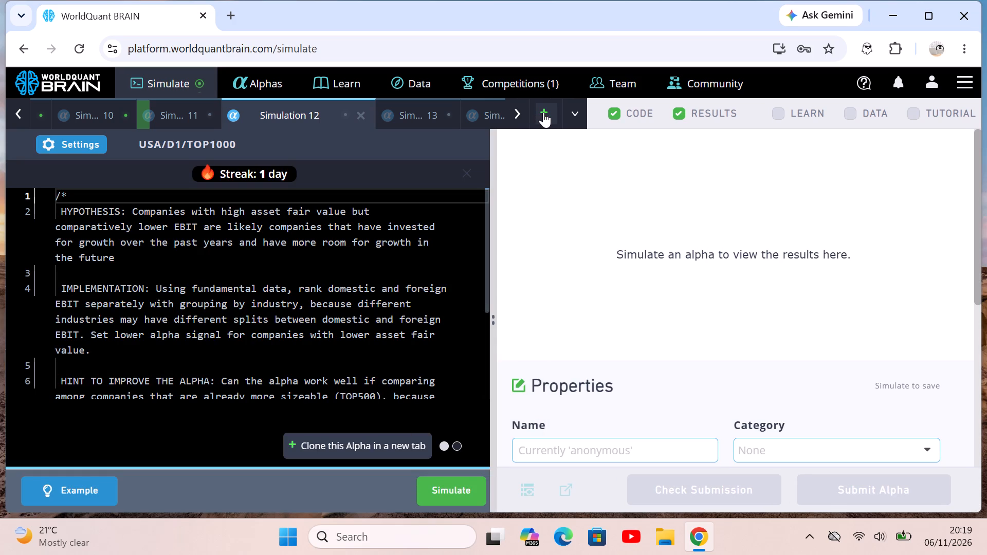
Set Simulation 13 to Market neutralization and the TOP500 universe, apply the settings and run the simulation.
left_click(403, 109)
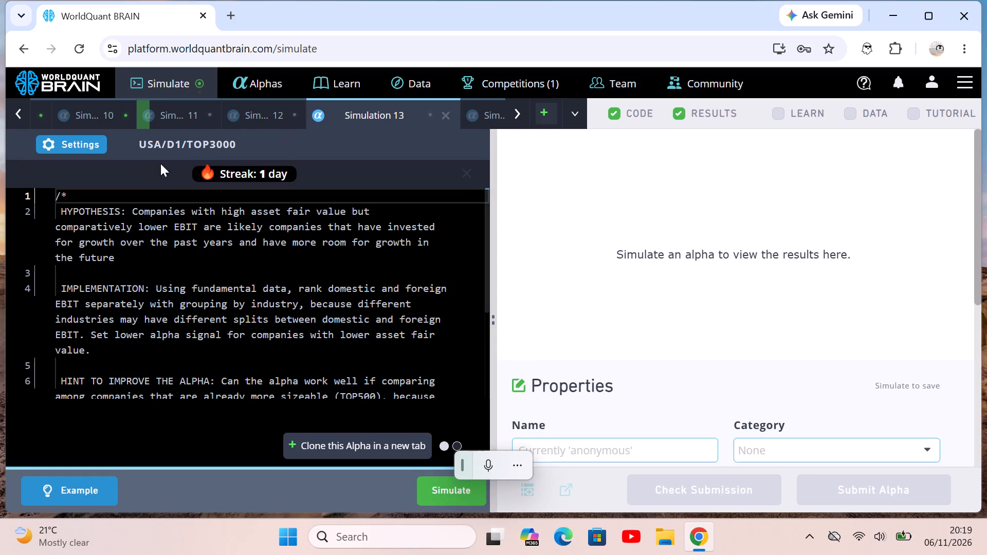
left_click(78, 151)
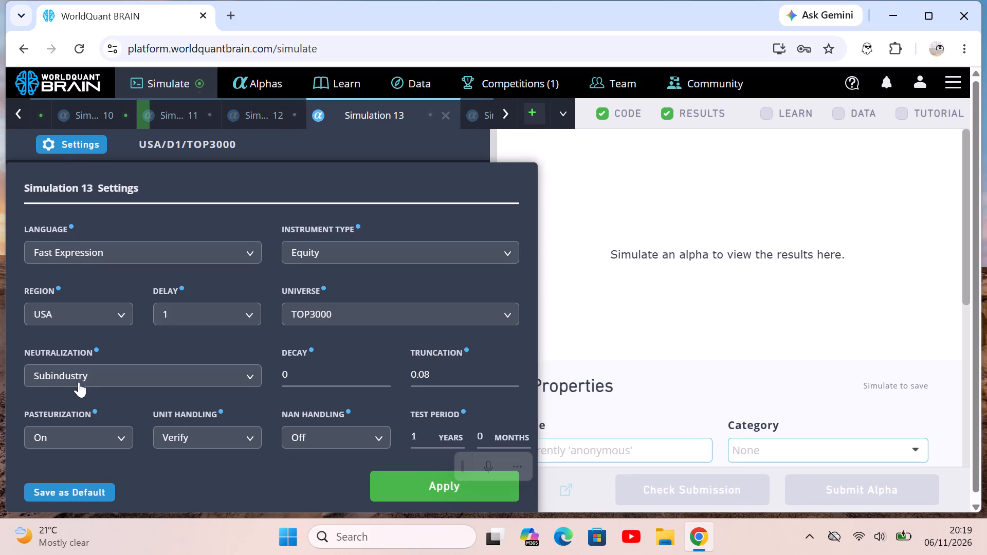
left_click(80, 382)
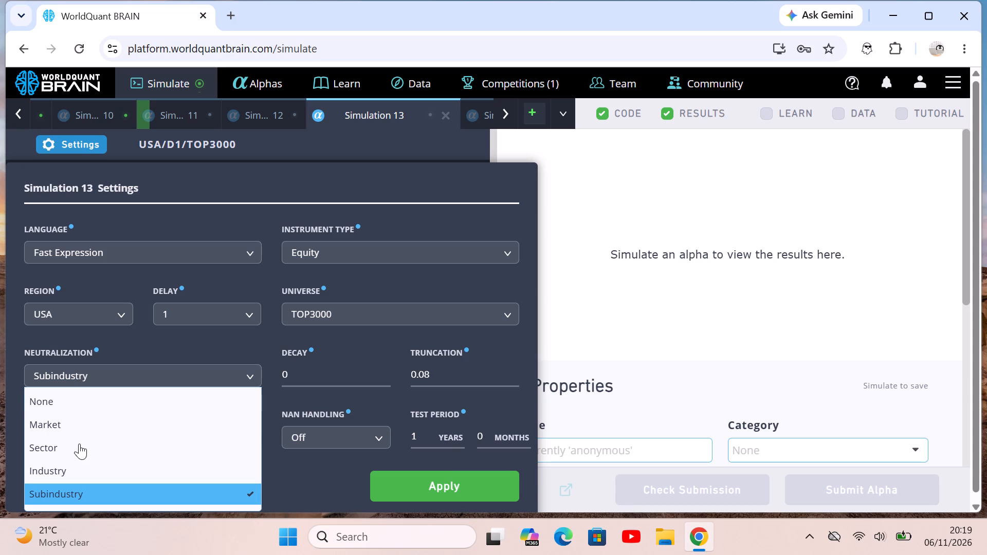
left_click(92, 421)
left_click(312, 316)
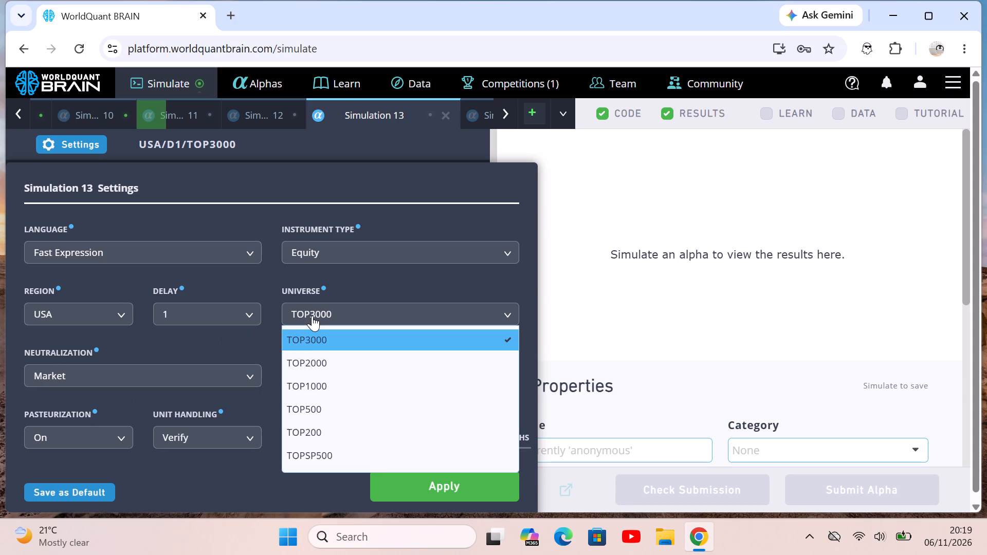
left_click(312, 408)
left_click(404, 485)
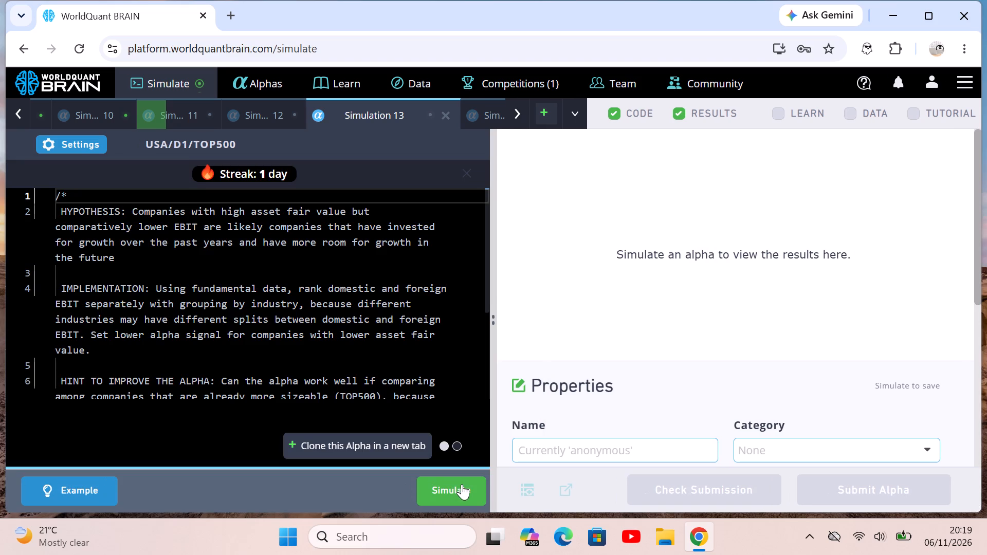
left_click(462, 484)
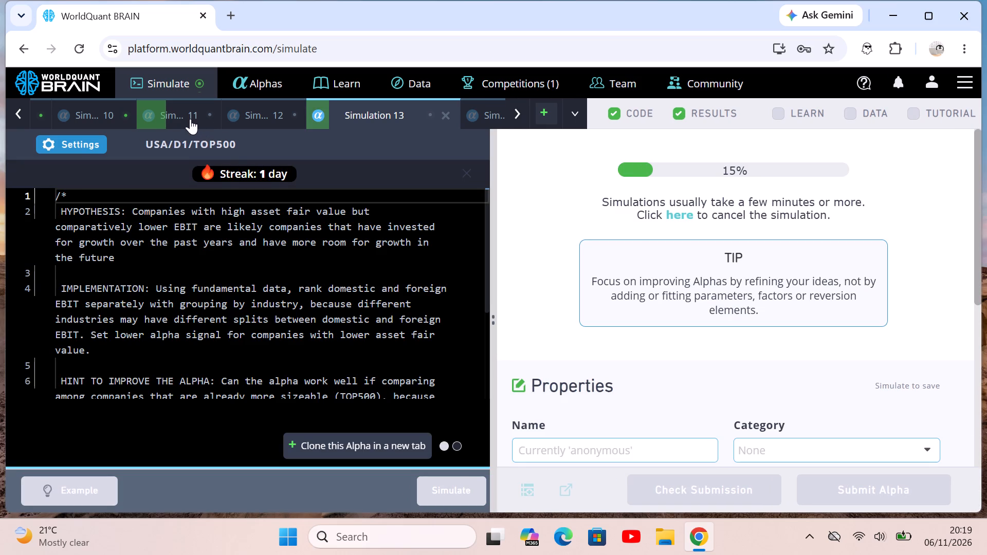
Run Simulation 12 with its applied settings.
left_click(242, 116)
left_click(444, 489)
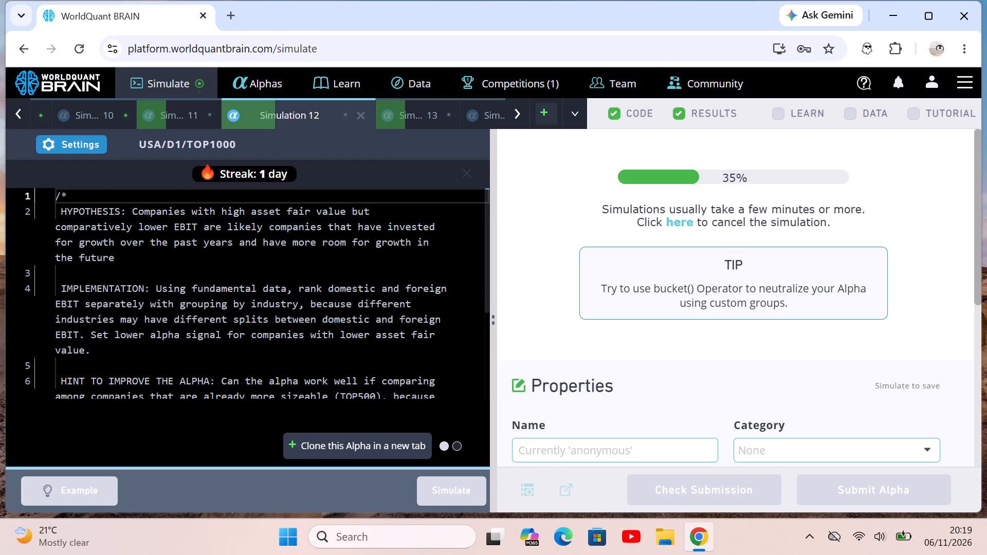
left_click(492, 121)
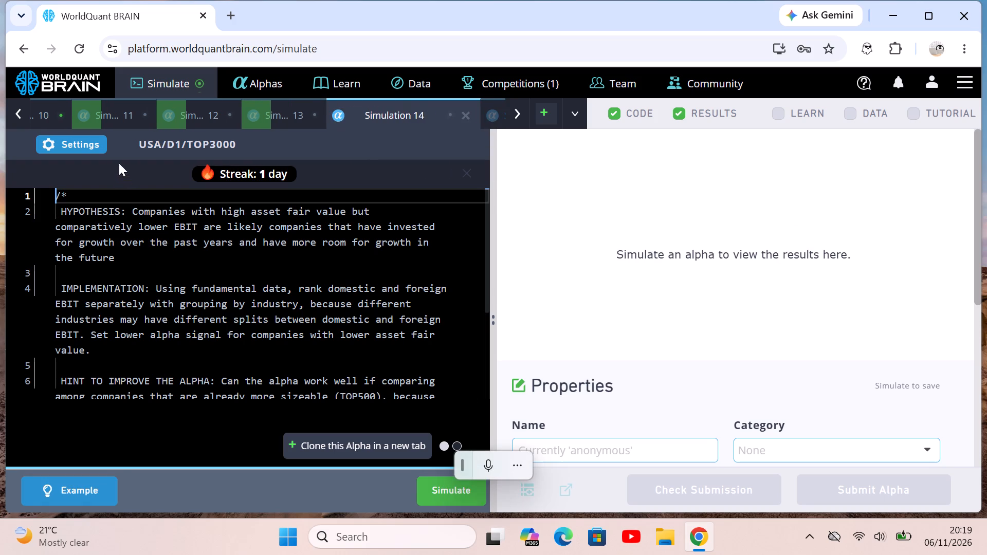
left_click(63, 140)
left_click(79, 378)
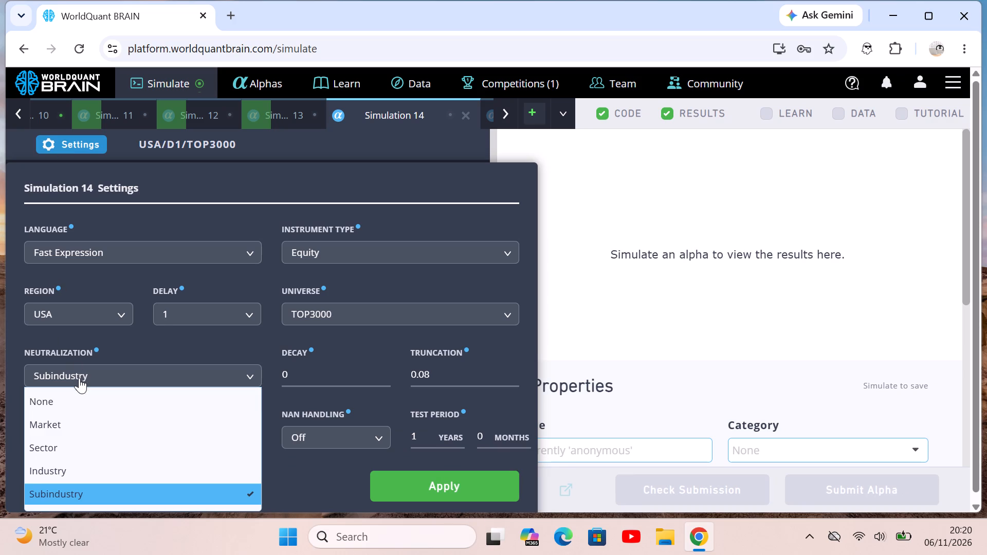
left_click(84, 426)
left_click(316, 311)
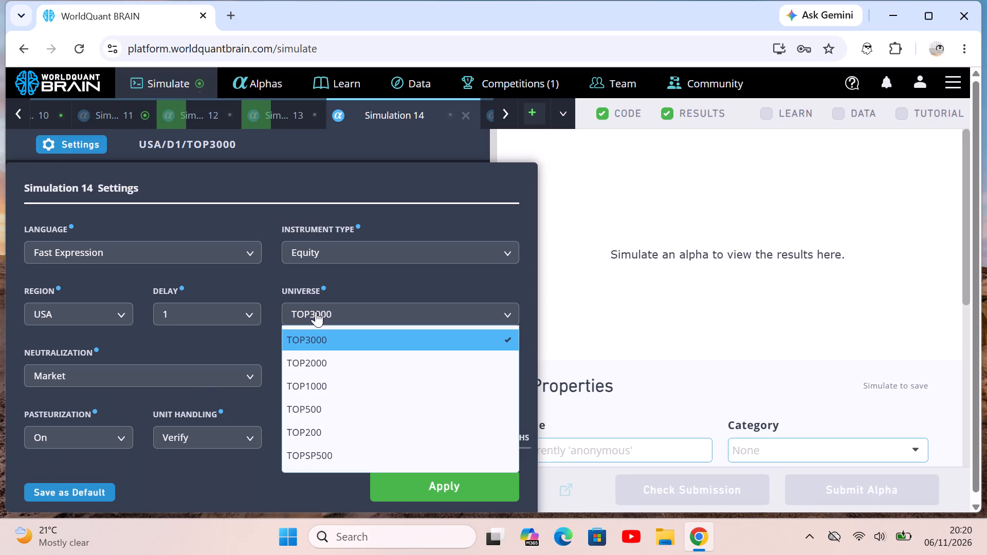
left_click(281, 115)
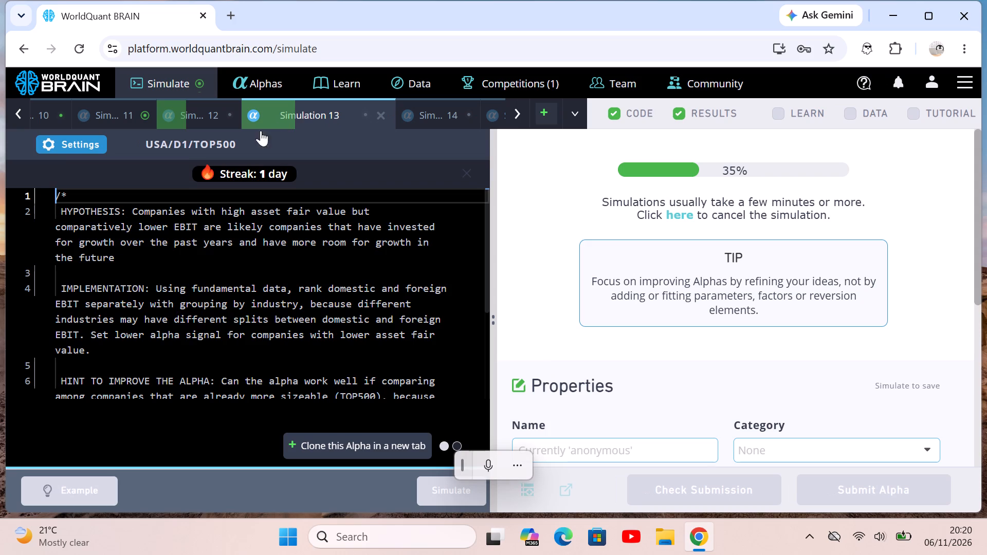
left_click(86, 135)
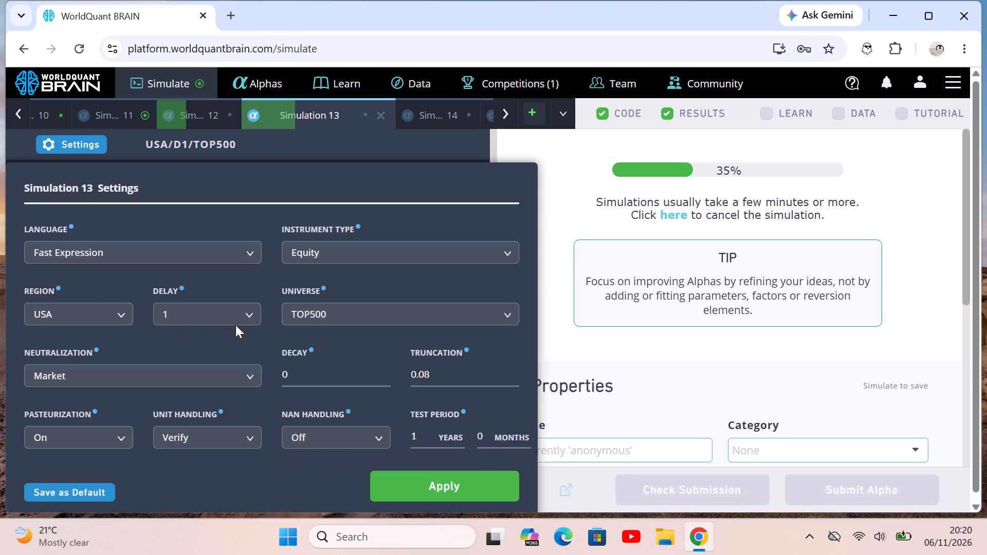
Set Simulation 14 to the TOP200 universe and Market neutralization, apply the settings and run the simulation.
left_click(424, 116)
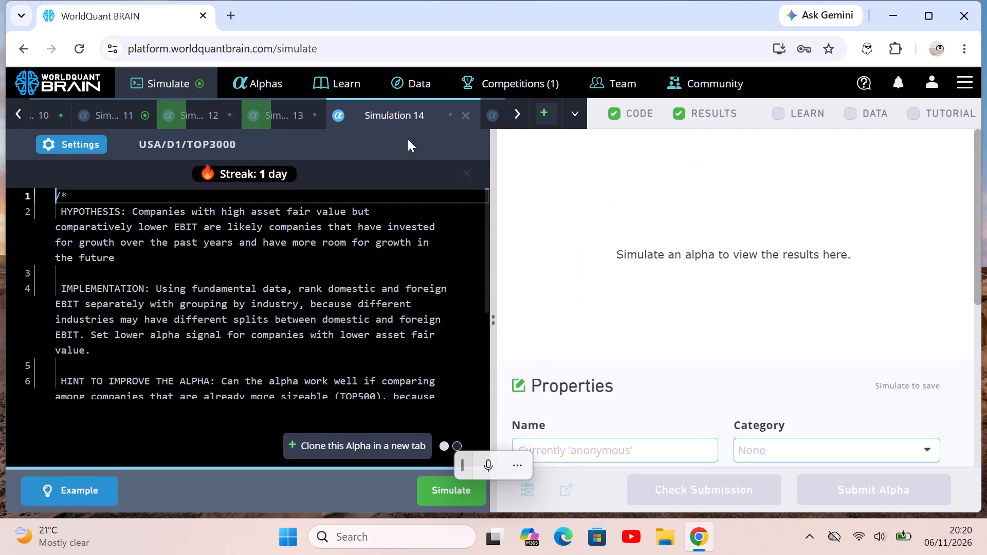
left_click(82, 141)
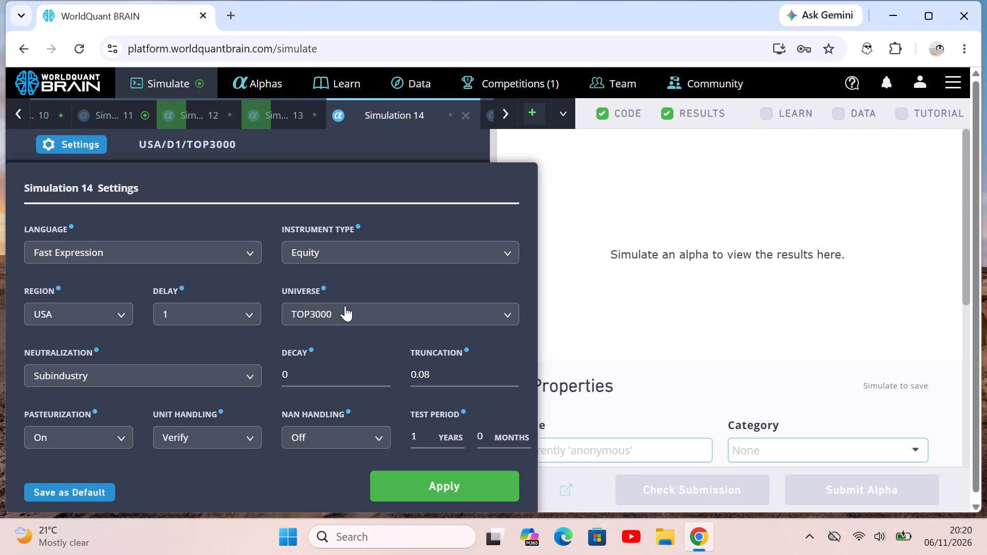
left_click(346, 307)
left_click(320, 441)
left_click(195, 376)
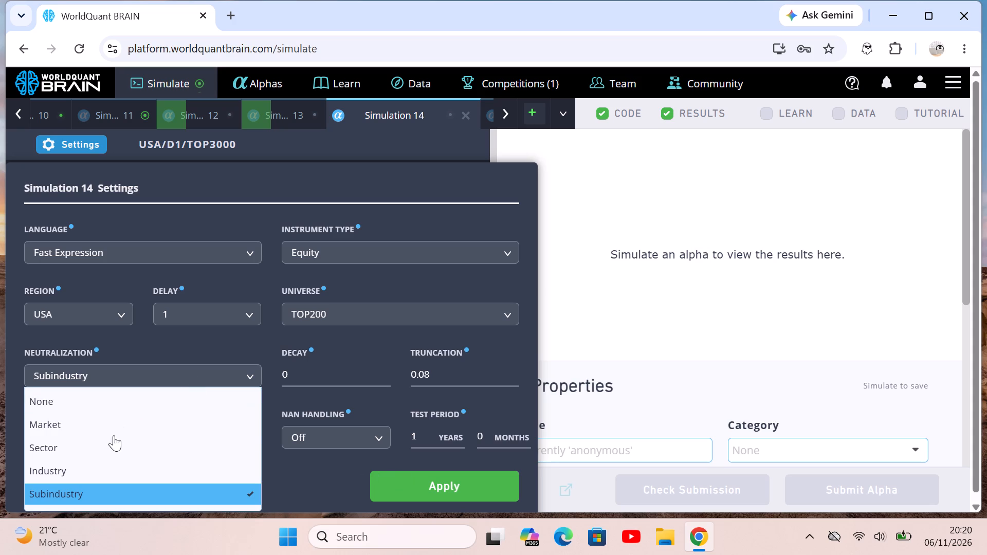
left_click(122, 427)
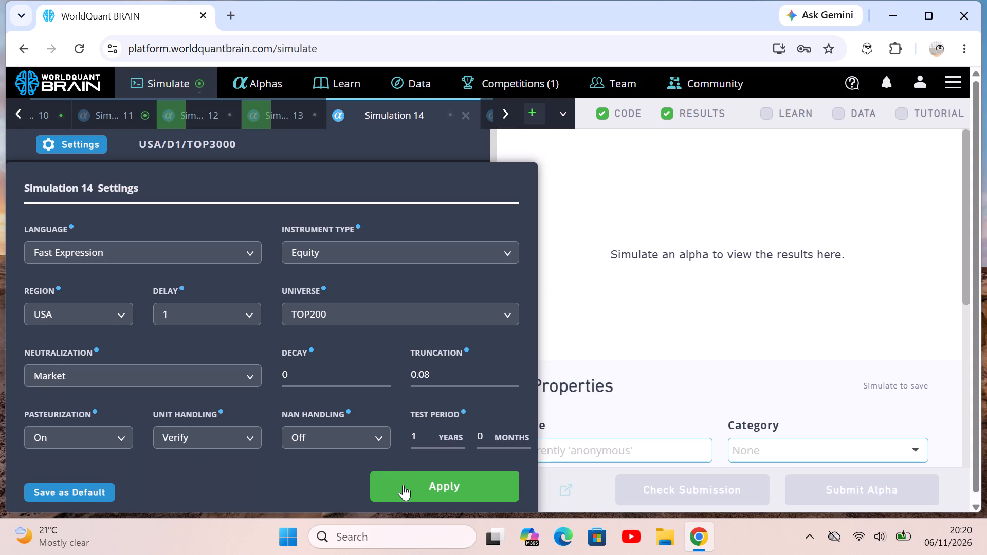
left_click(408, 485)
left_click(433, 494)
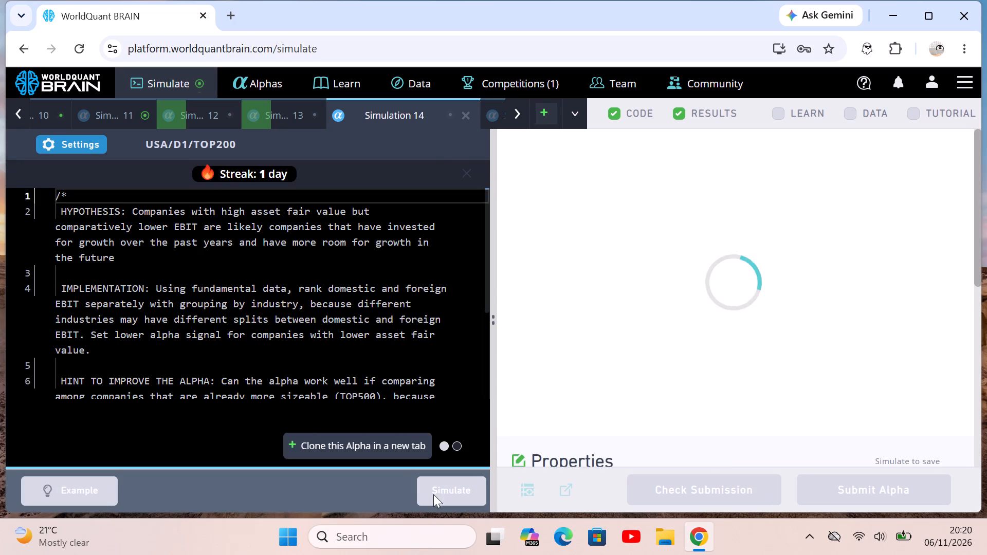
Set Simulation 15 to Market neutralization and the TOP200 universe, apply the settings and run the simulation.
left_click(493, 116)
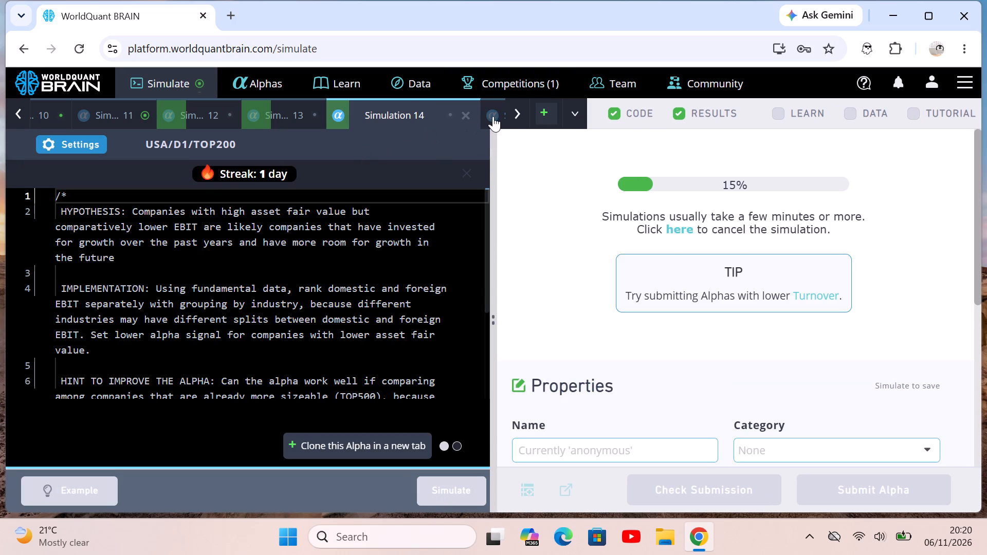
left_click(92, 144)
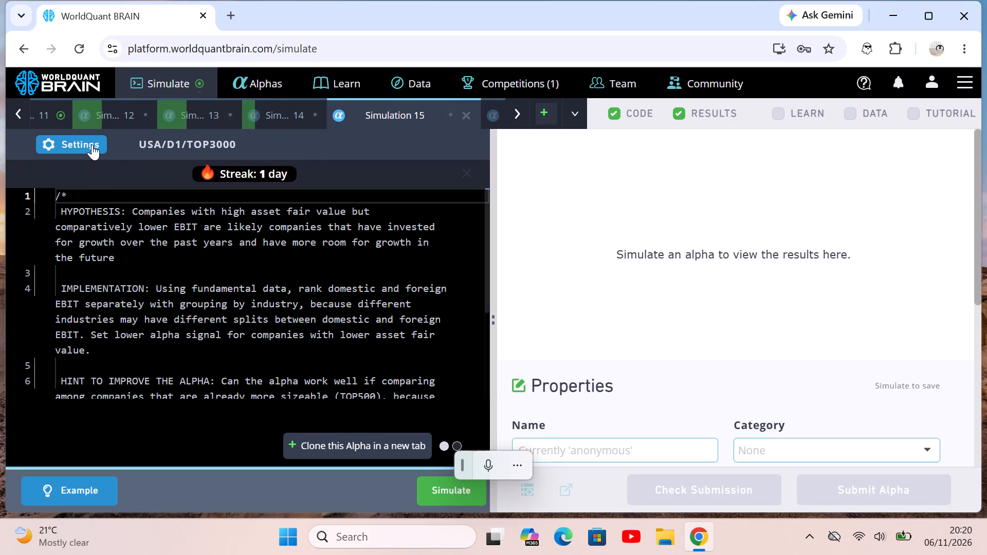
left_click(74, 381)
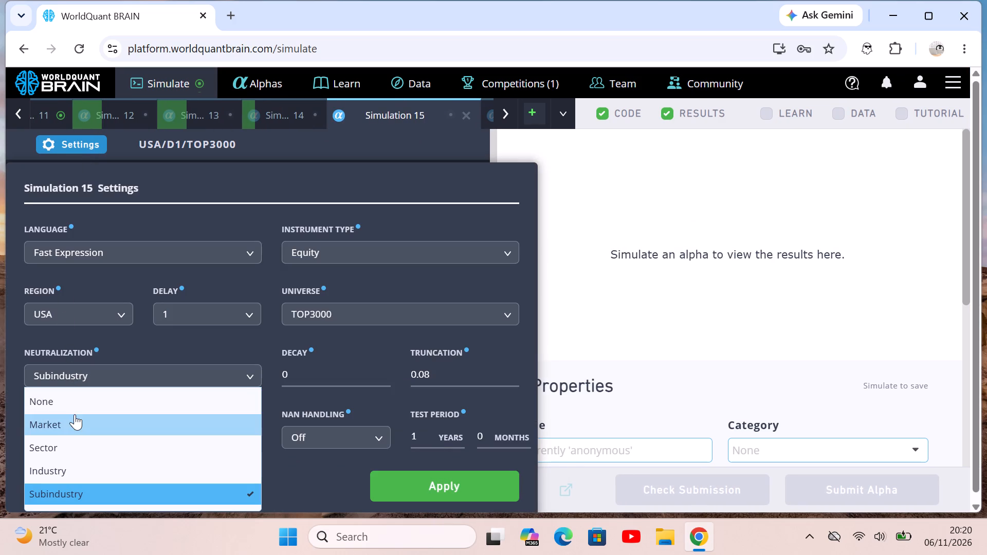
left_click(75, 414)
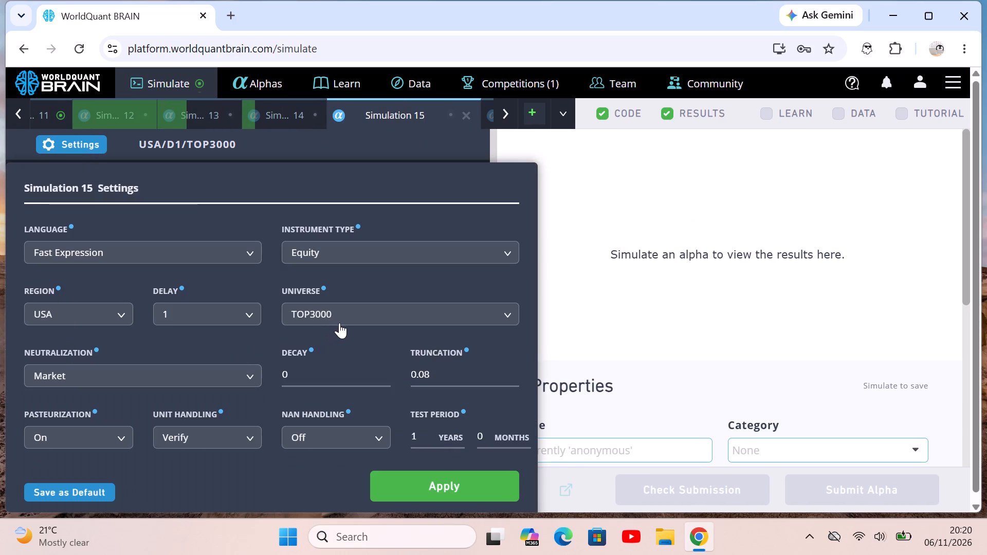
left_click(341, 322)
left_click(327, 421)
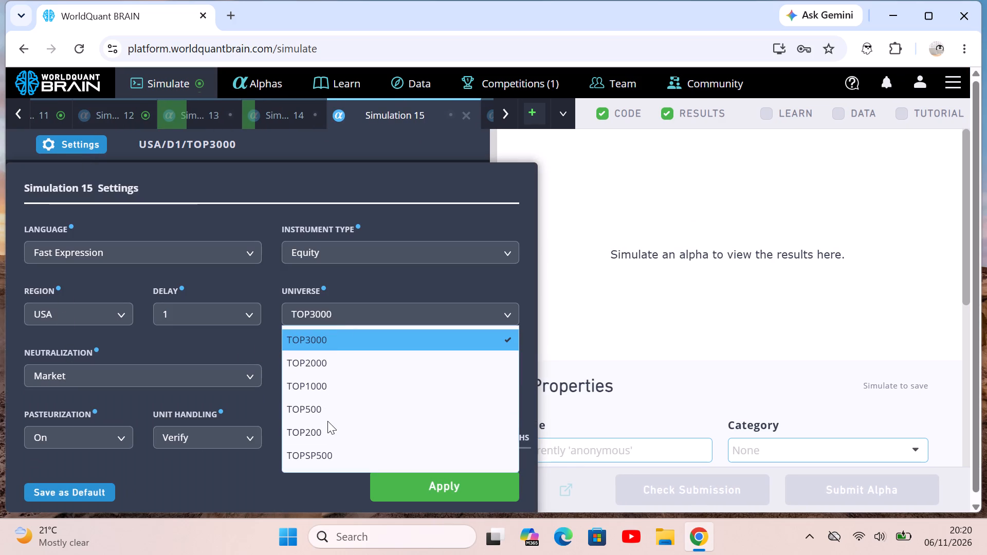
left_click(327, 427)
left_click(422, 491)
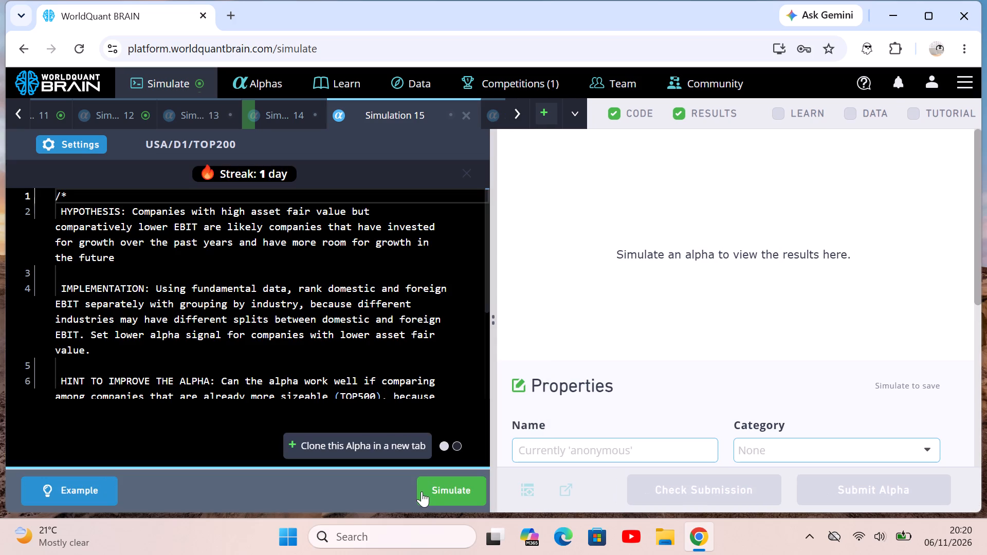
left_click(446, 489)
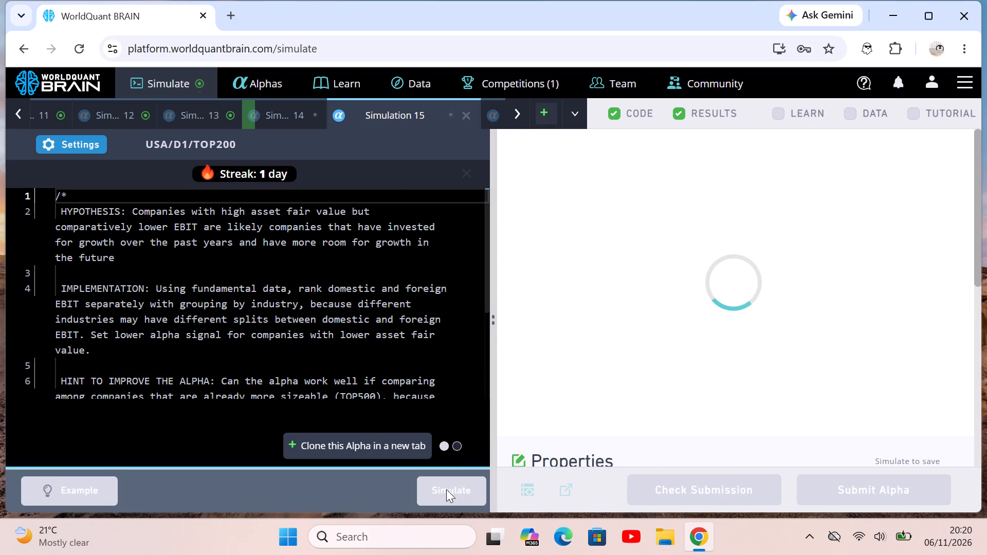
Set Simulation 16 to Market neutralization and the TOPSP500 universe, apply the settings and run the simulation.
scroll(421, 114, "left", 1)
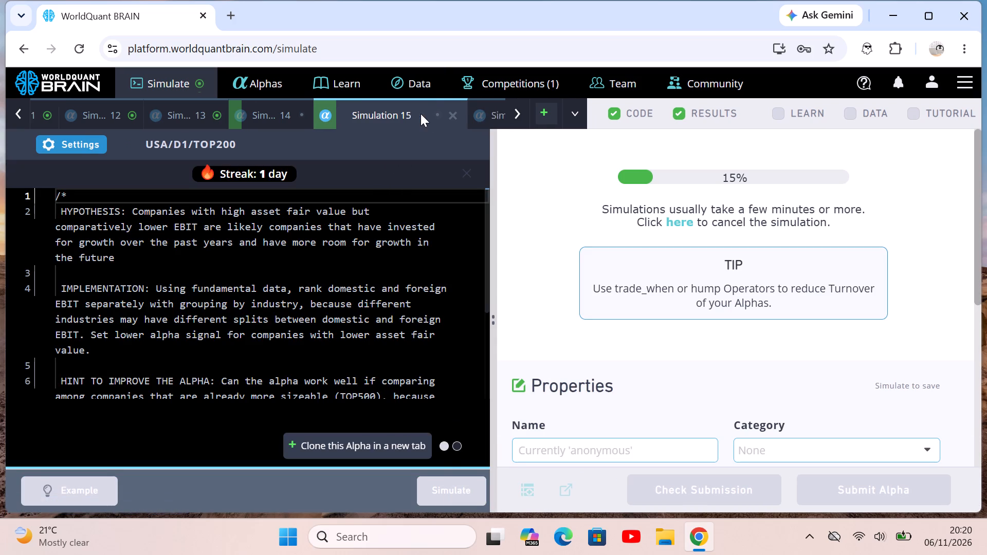
scroll(421, 114, "left", 1)
left_click(421, 114)
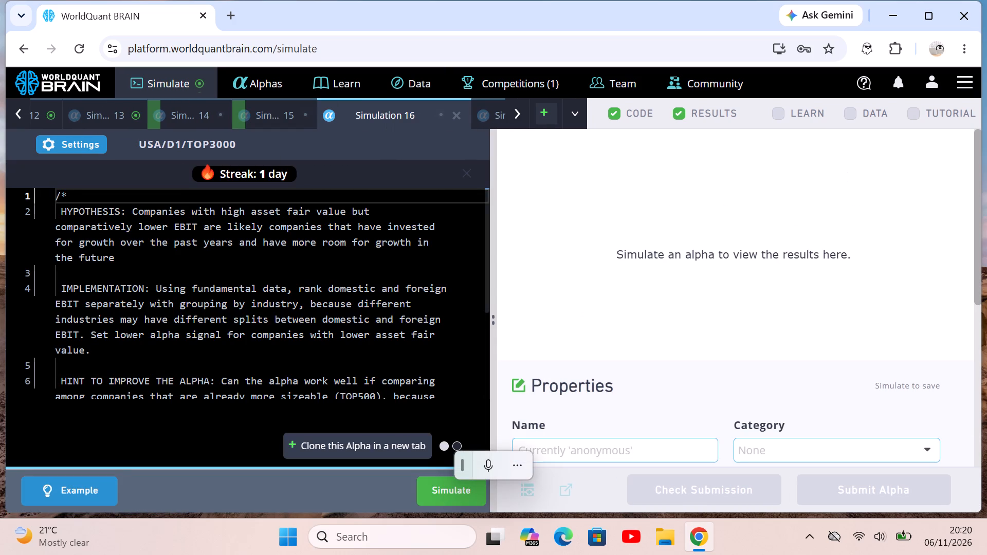
left_click(99, 137)
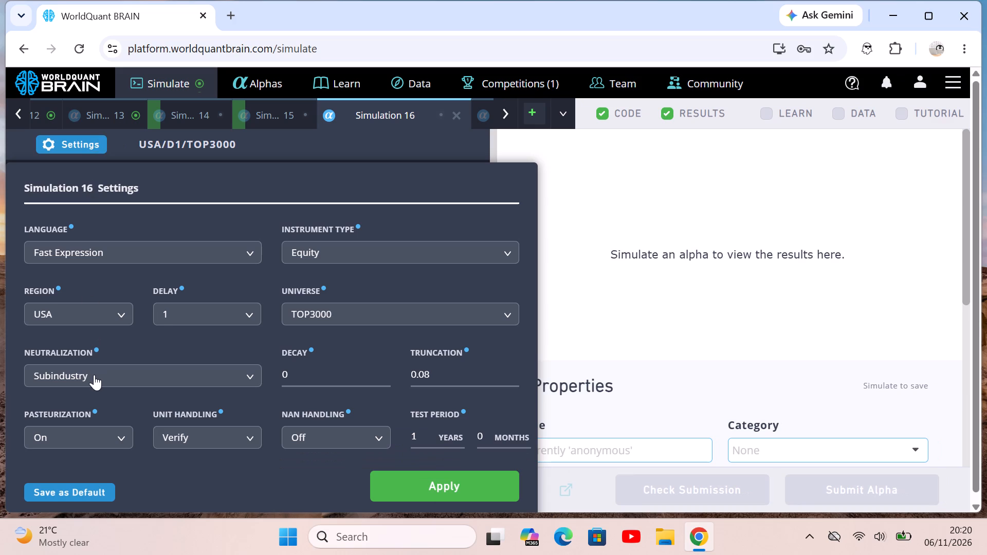
left_click(94, 375)
left_click(86, 422)
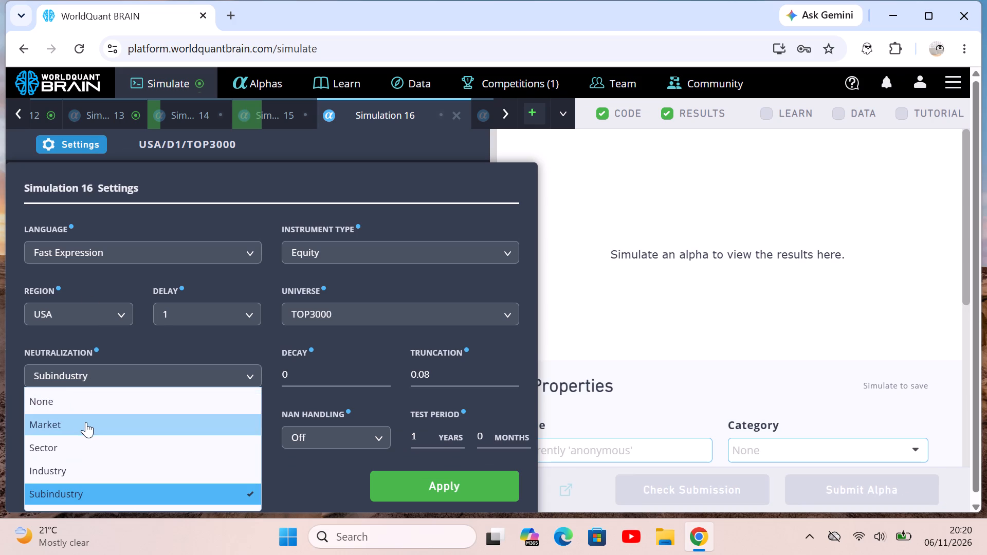
left_click(340, 311)
left_click(323, 446)
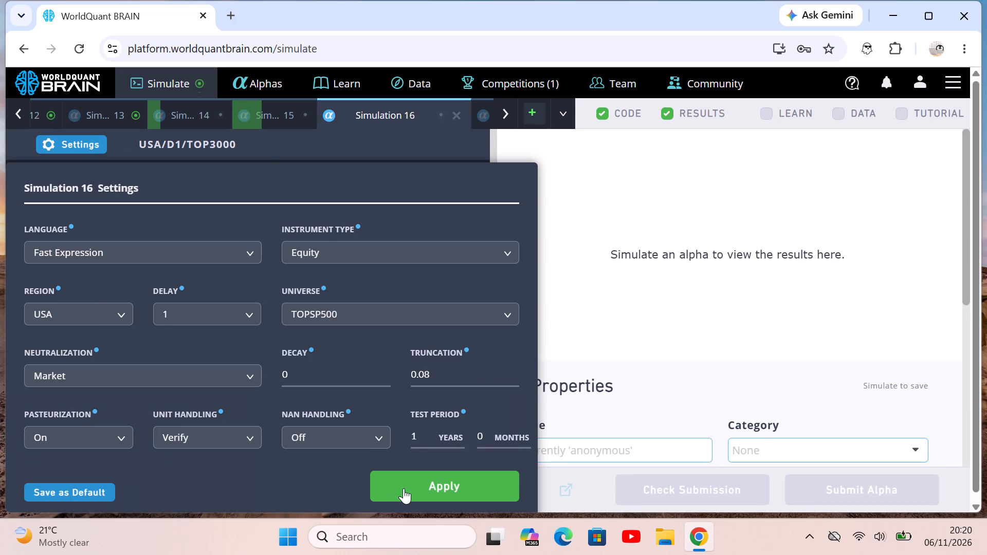
left_click(404, 488)
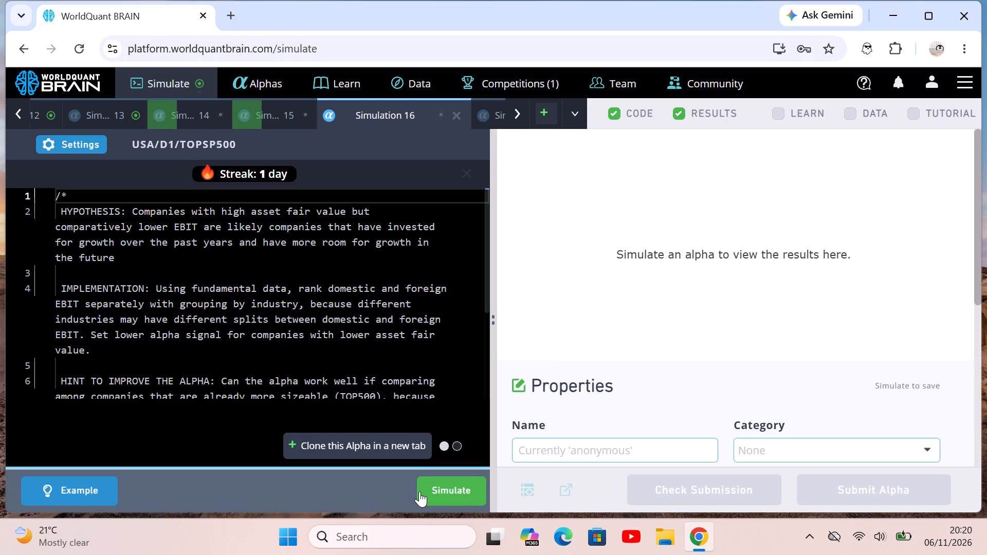
left_click(438, 491)
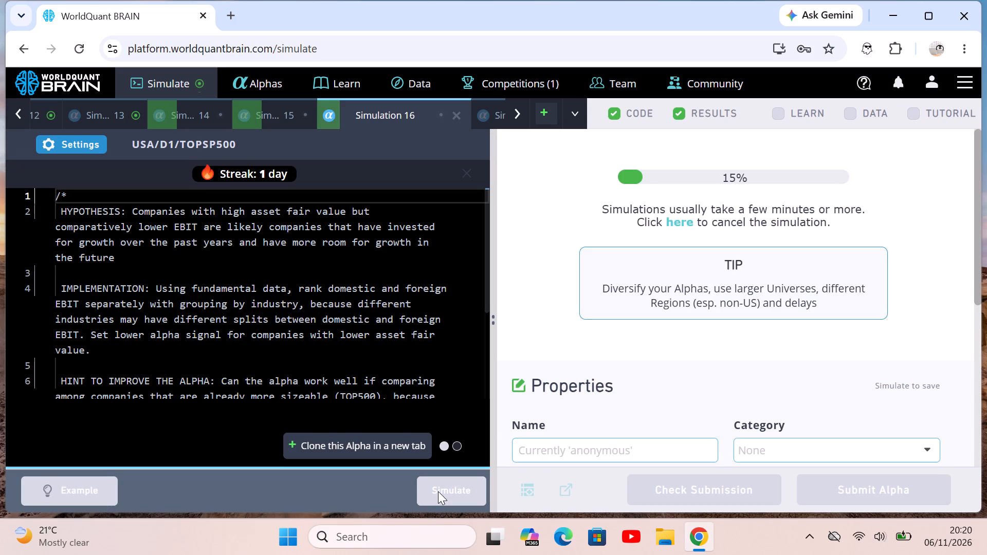
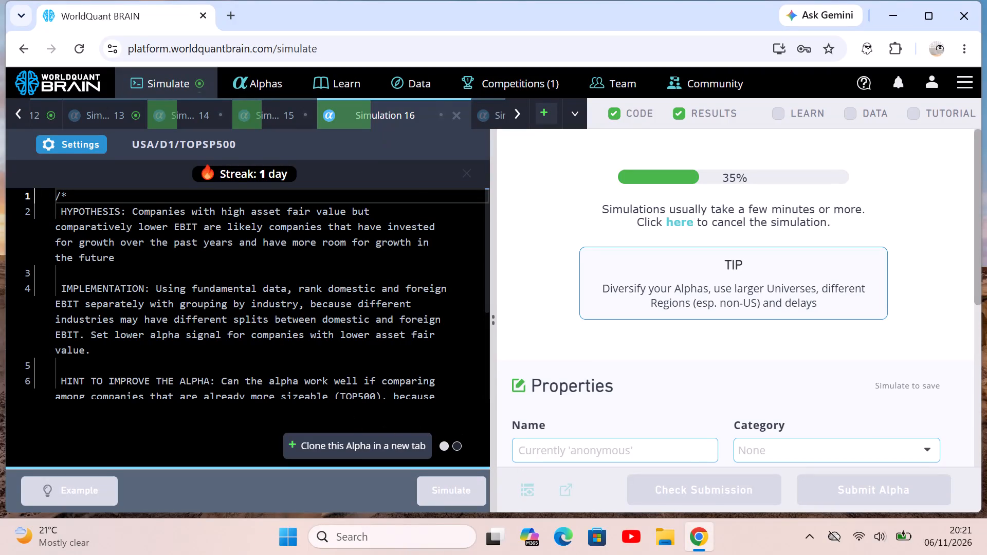
Set Simulation 17 to Sector neutralization and the TOP1000 universe, apply the settings and run the simulation.
scroll(440, 102, "left", 1)
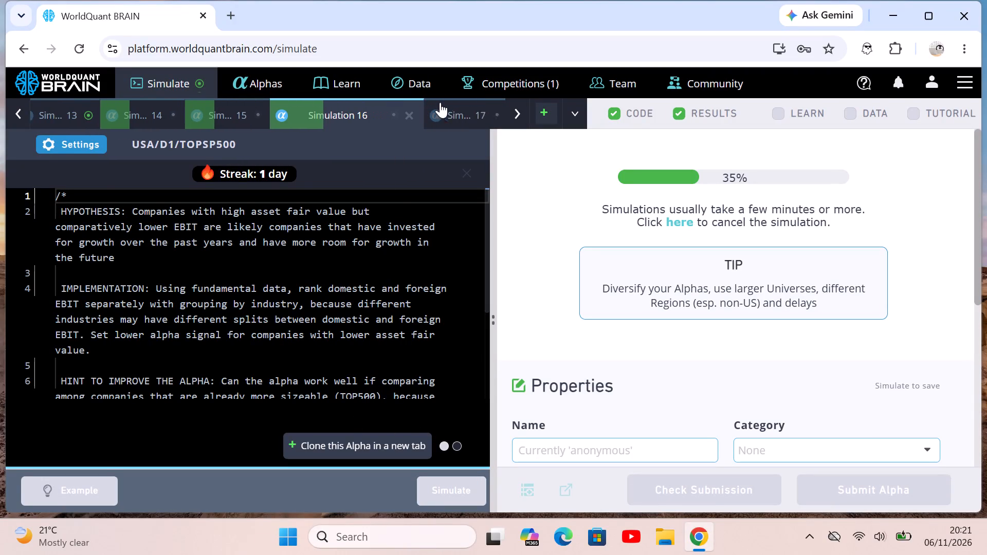
scroll(440, 102, "left", 1)
left_click(387, 108)
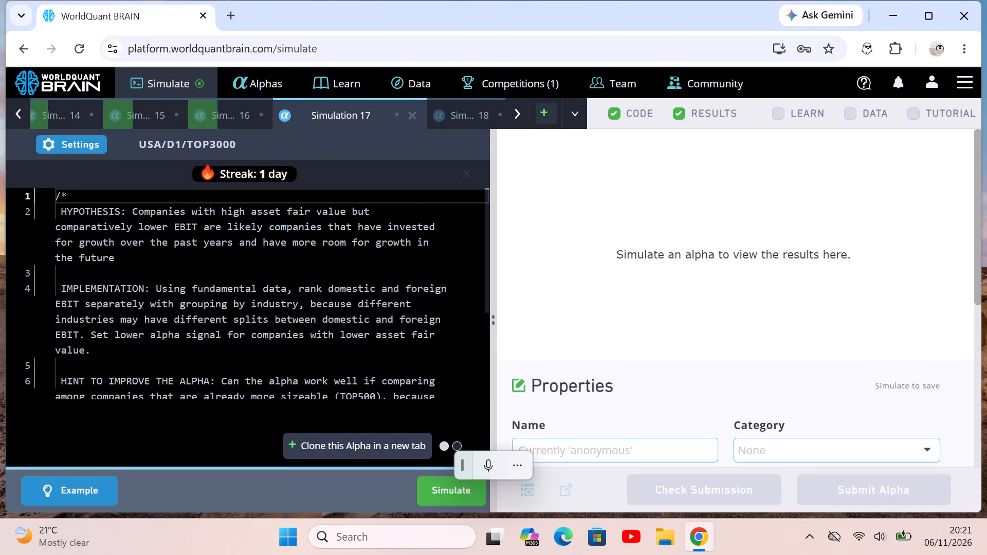
left_click(88, 141)
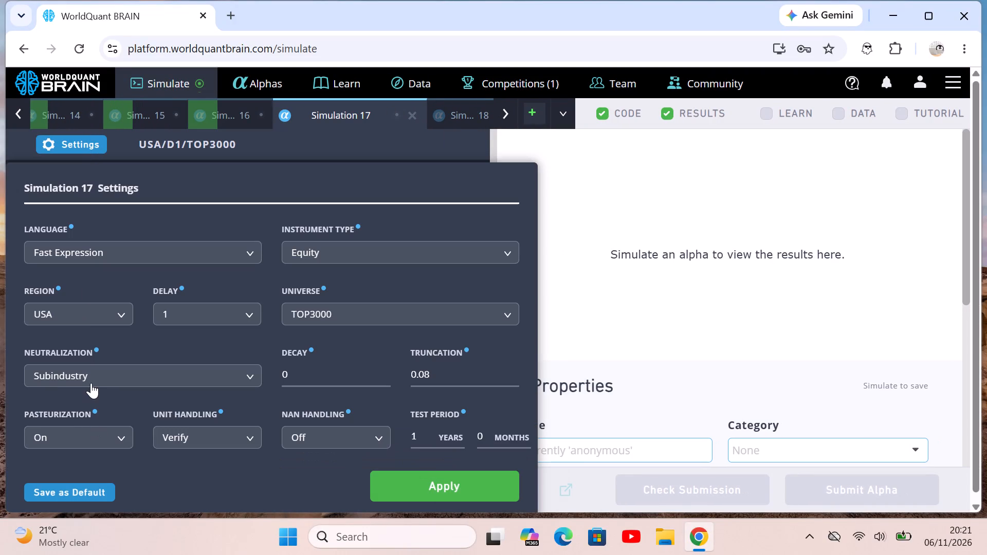
left_click(91, 382)
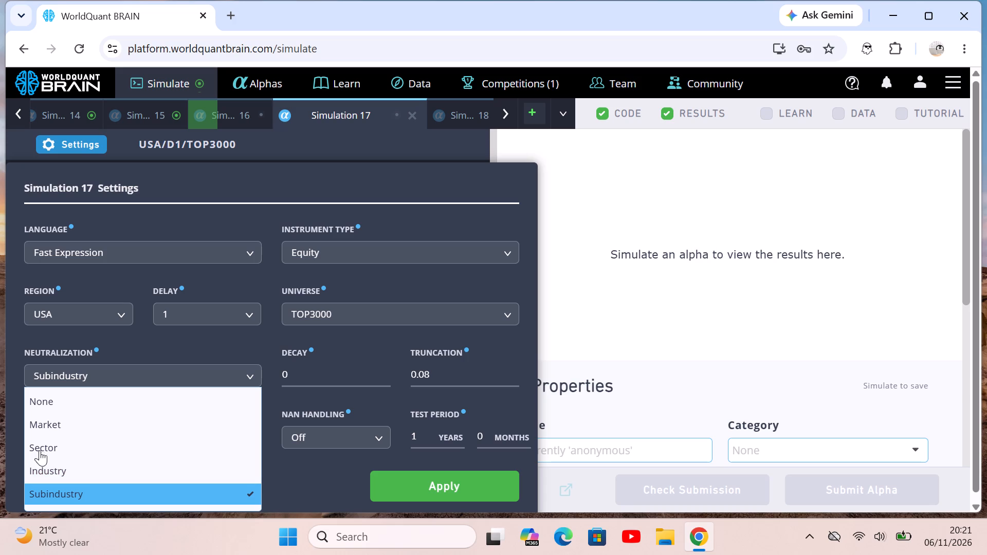
left_click(57, 442)
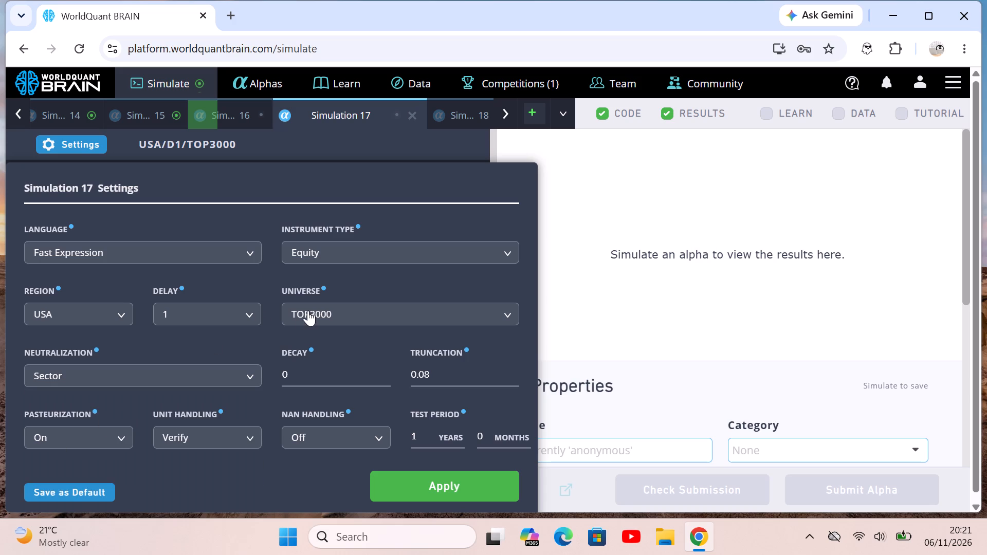
left_click(310, 310)
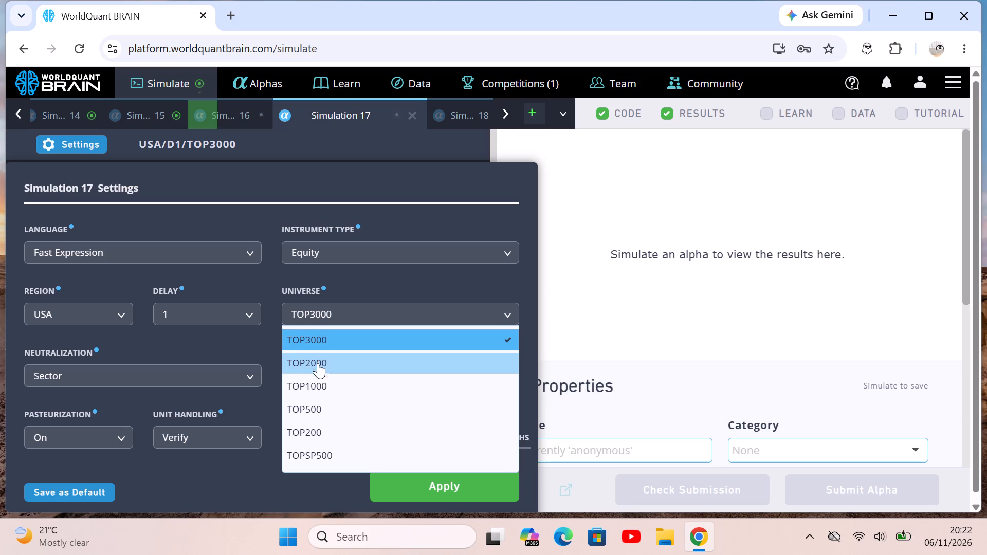
left_click(318, 382)
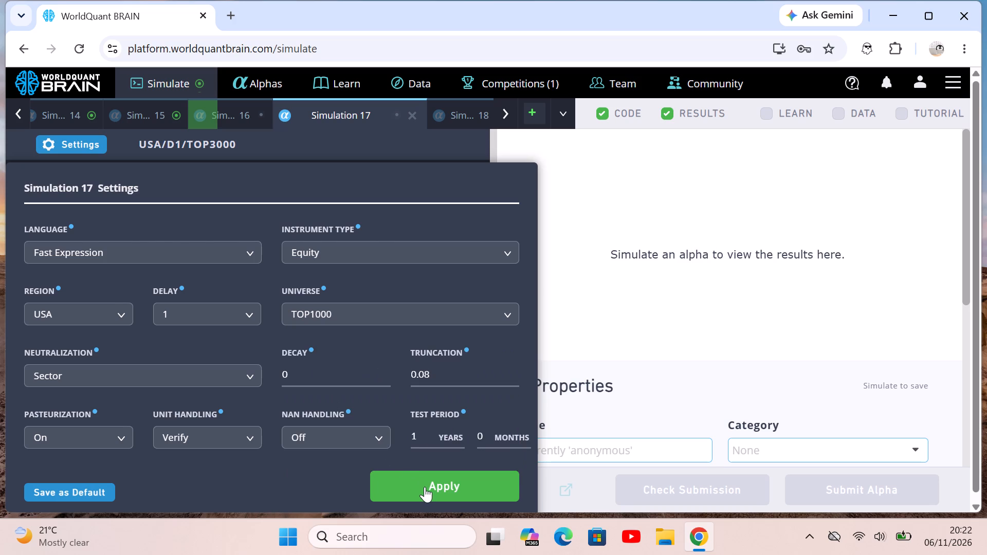
left_click(425, 487)
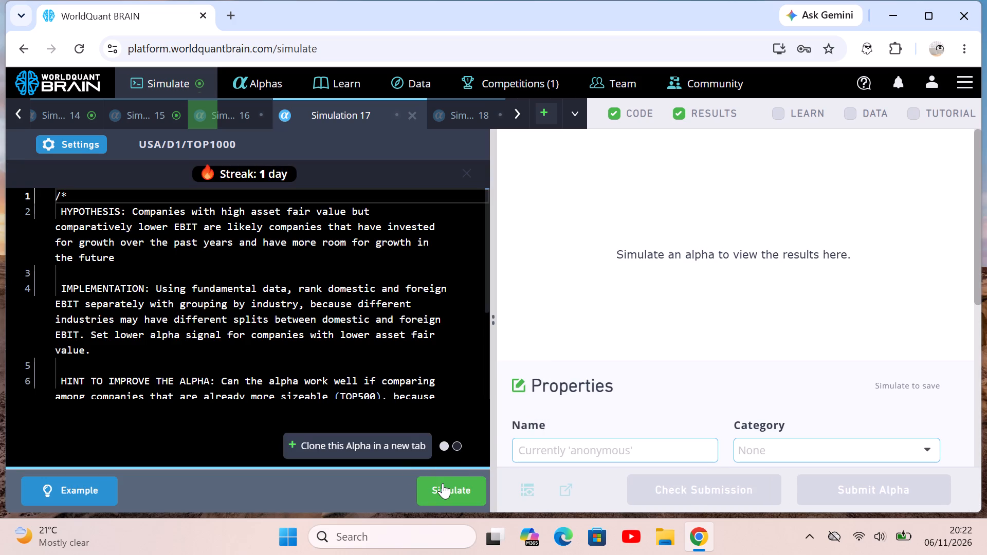
left_click(443, 484)
Set Simulation 18 to Industry neutralization and the TOPSP500 universe, apply the settings and run the simulation.
left_click(454, 113)
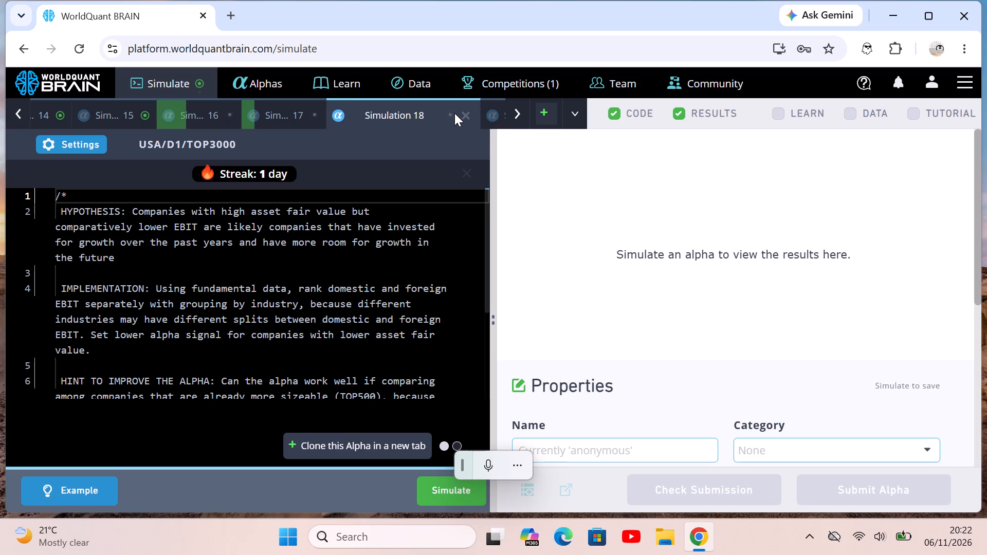
left_click(62, 151)
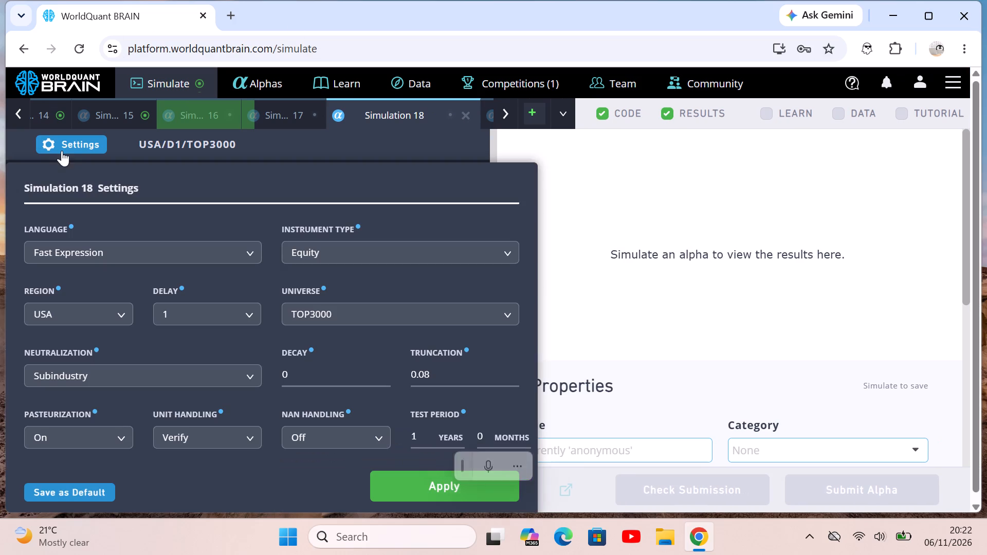
left_click(102, 377)
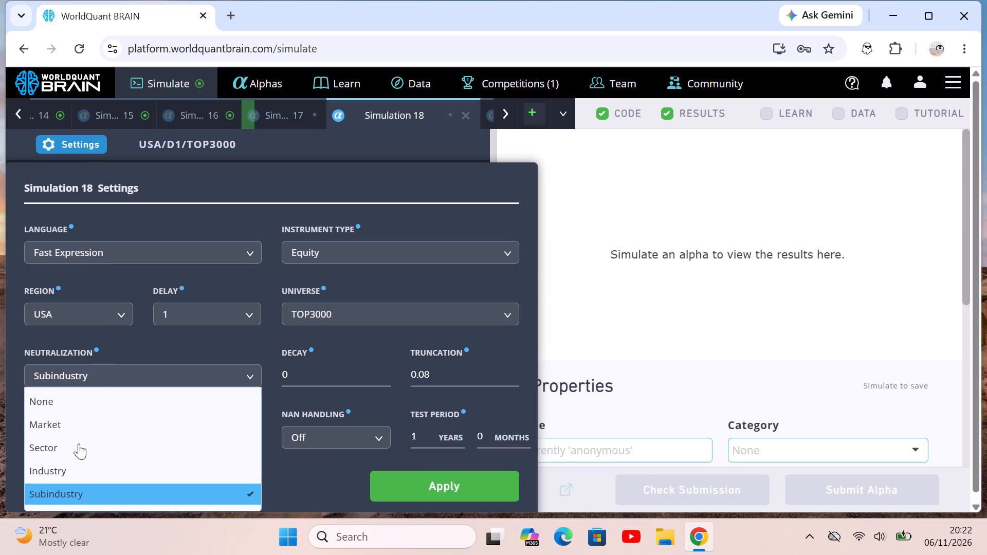
left_click(84, 463)
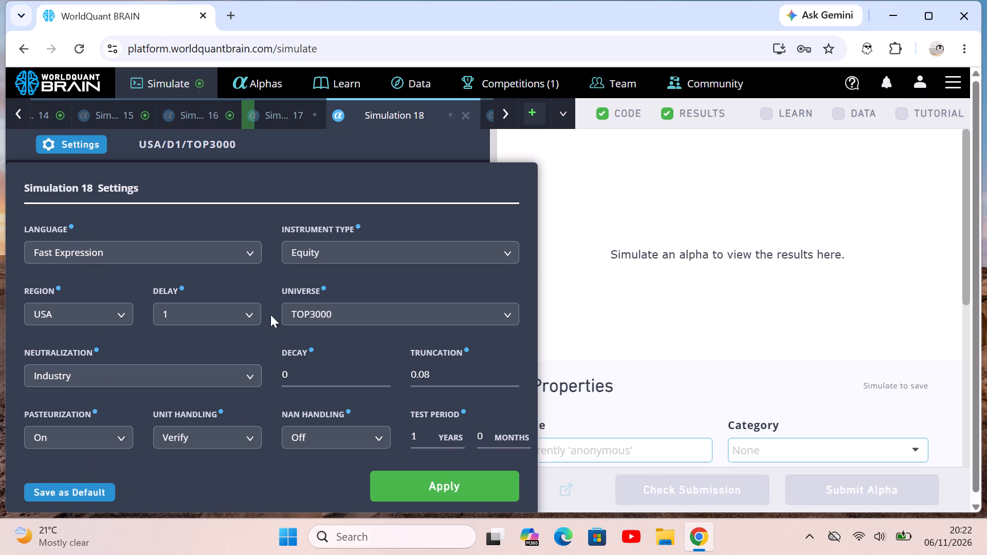
left_click(333, 309)
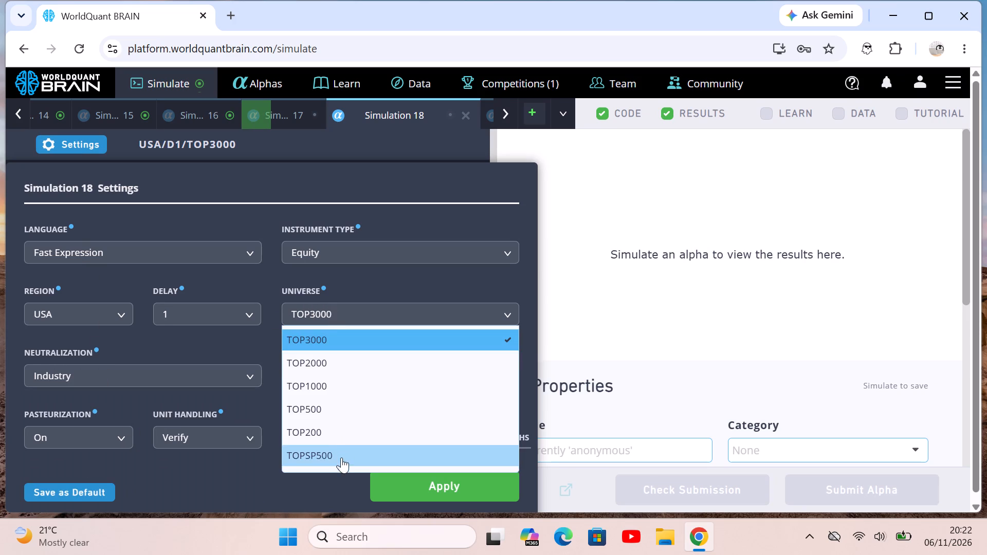
left_click(341, 457)
left_click(433, 487)
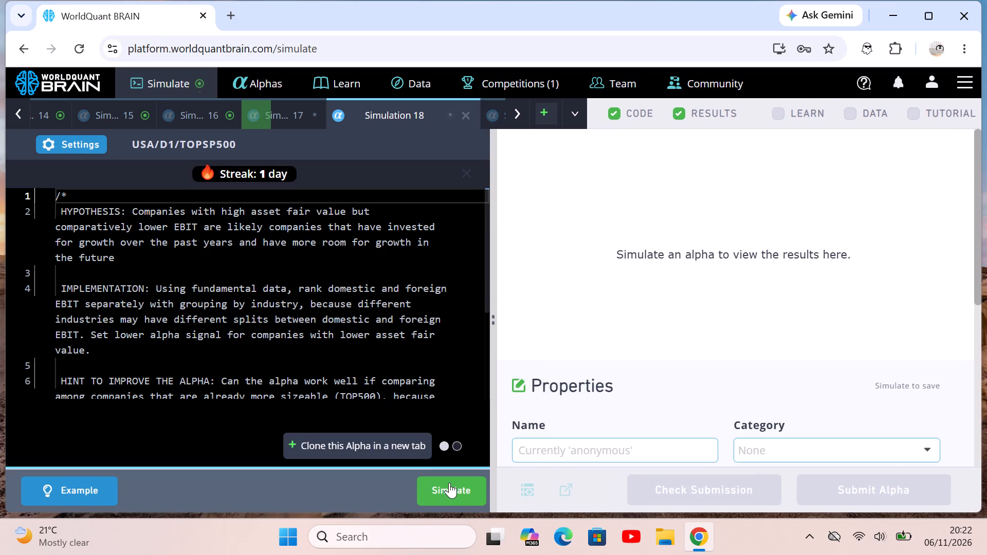
left_click(449, 483)
Set Simulation 19 to Industry neutralization and the TOP200 universe, and apply the settings.
scroll(427, 107, "left", 1)
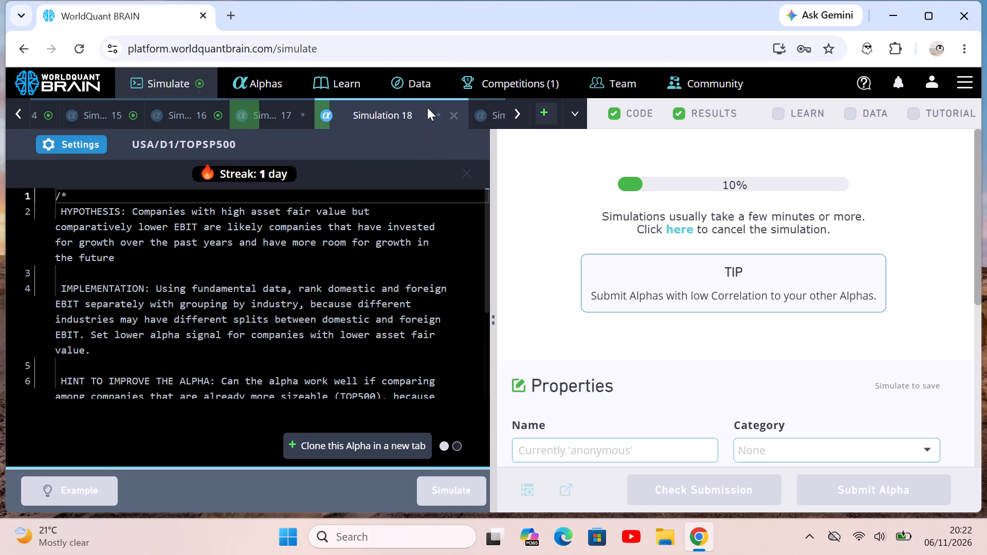
scroll(427, 107, "left", 1)
left_click(455, 108)
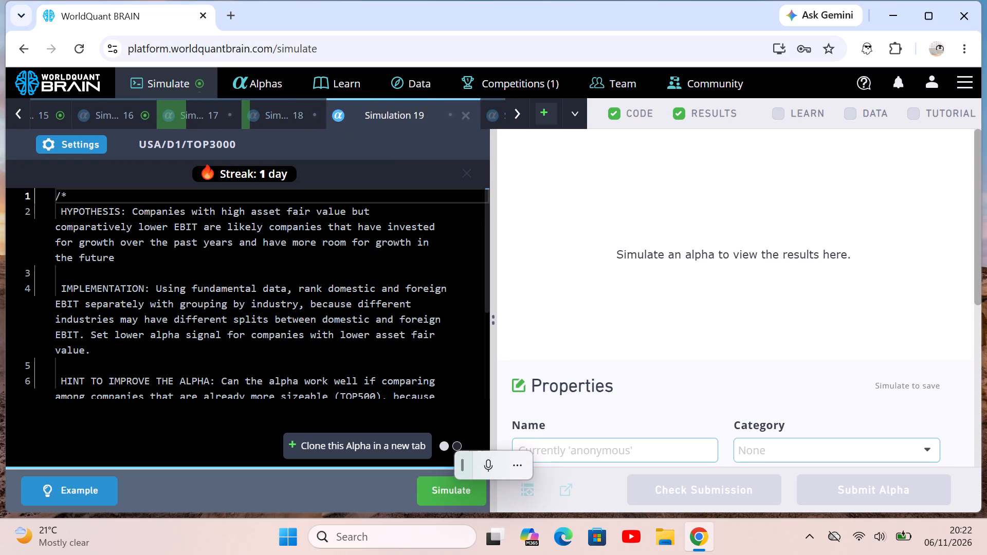
left_click(96, 150)
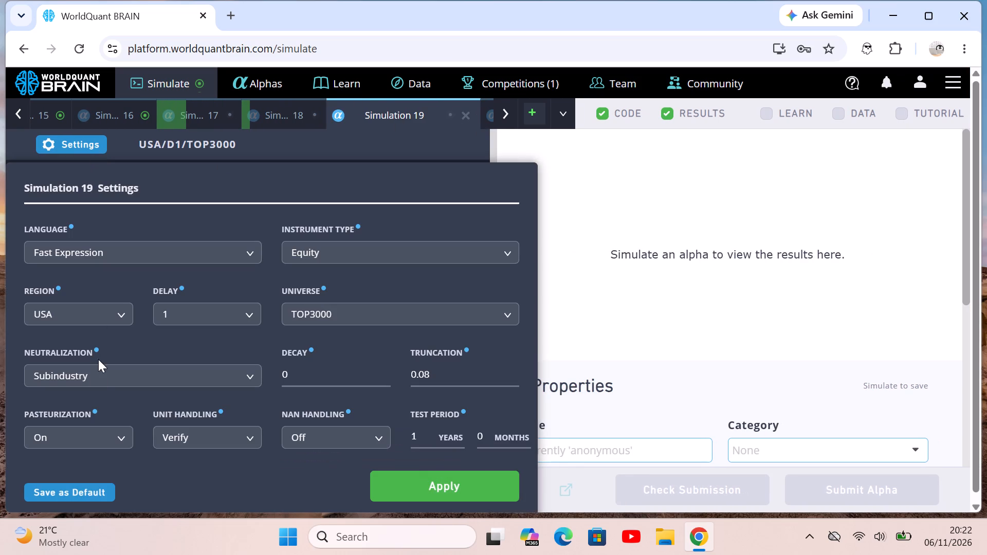
left_click(97, 375)
left_click(83, 501)
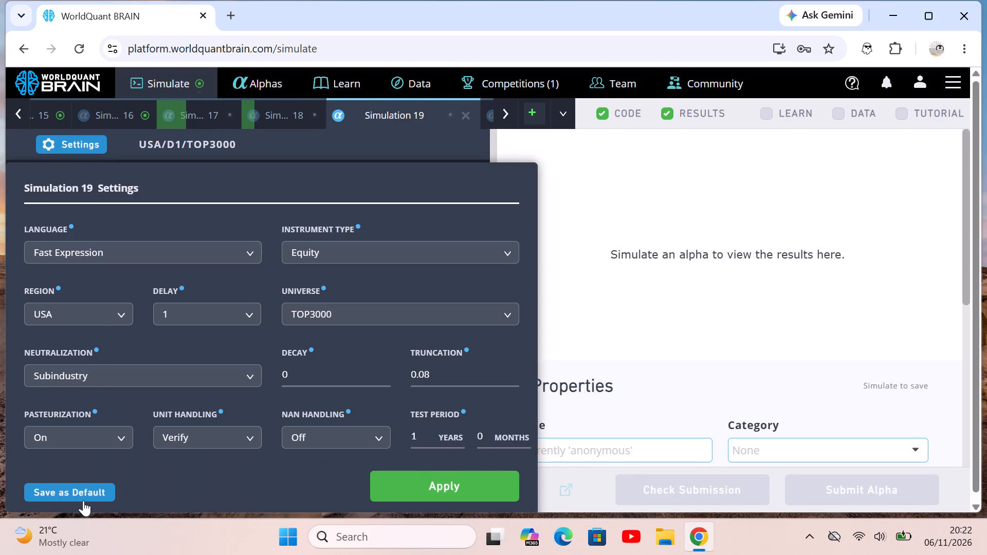
left_click(87, 147)
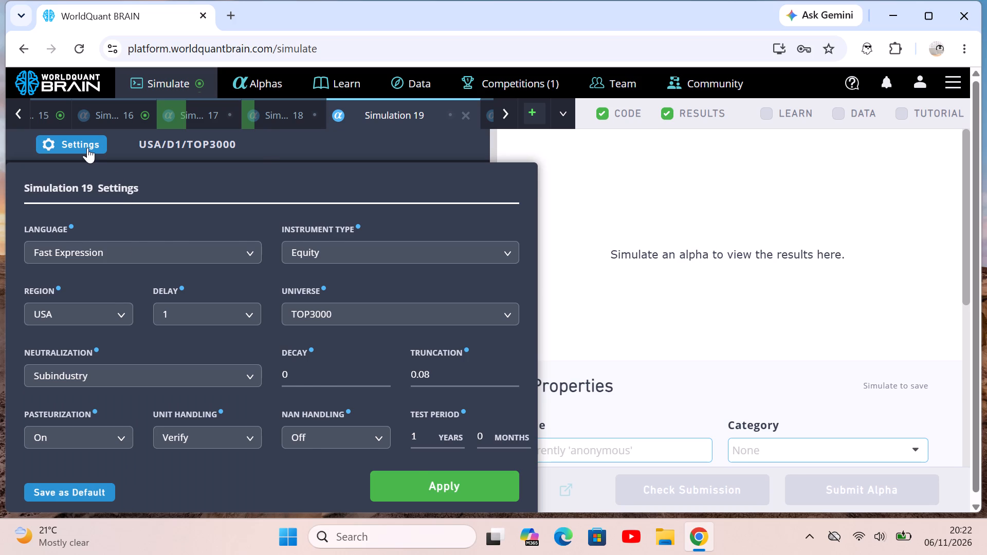
left_click(78, 147)
left_click(89, 382)
left_click(86, 470)
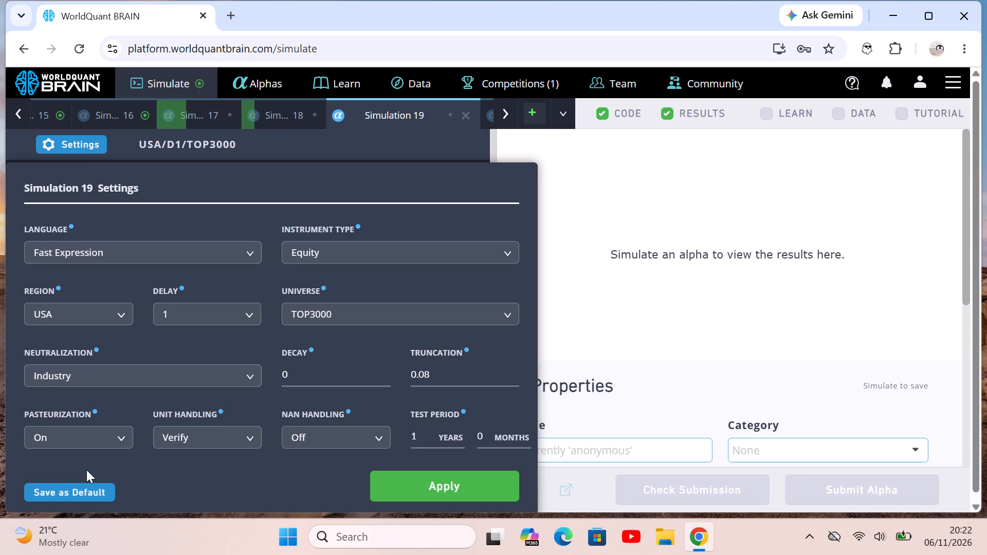
left_click(363, 318)
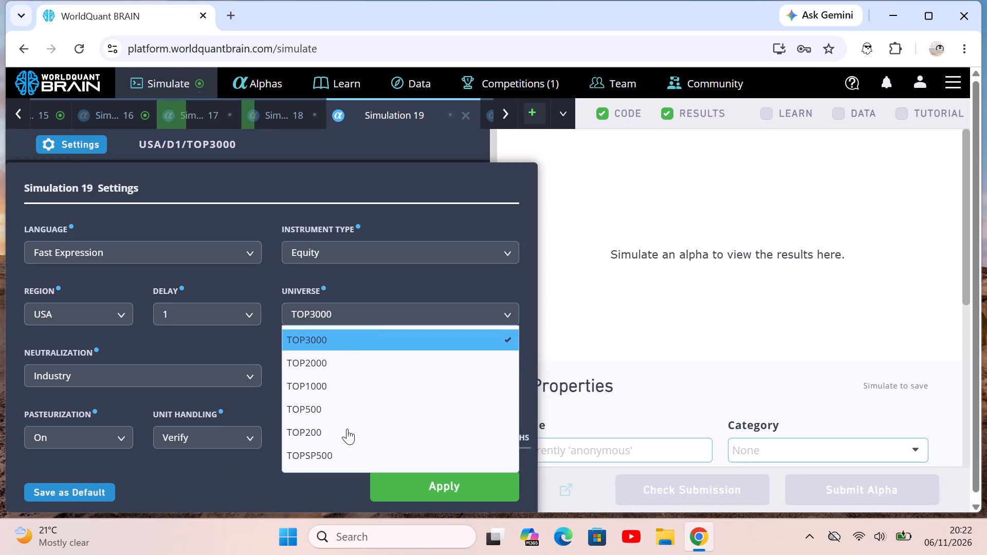
left_click(347, 435)
left_click(431, 475)
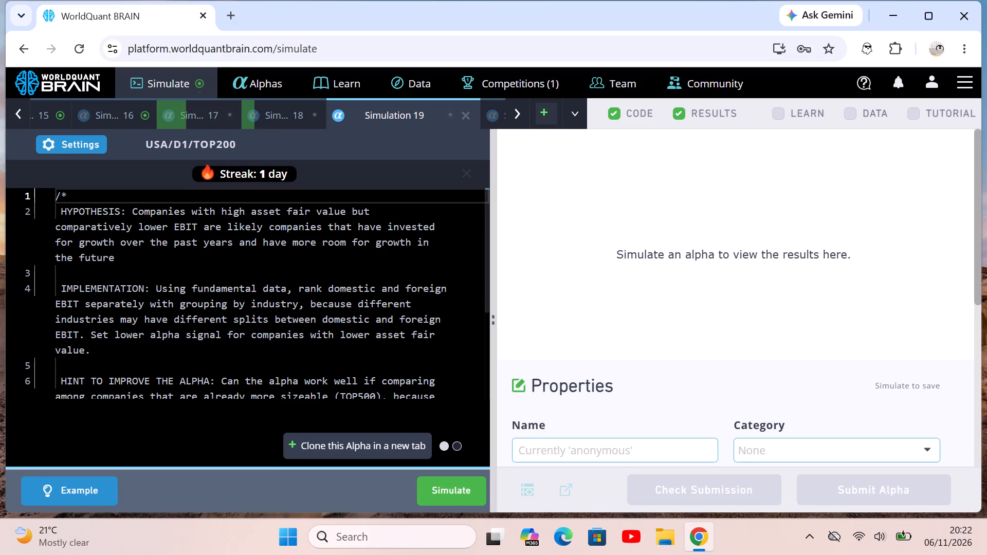
Set Simulation 20 to Industry neutralization and the TOP500 universe, apply the settings and run the simulation.
scroll(404, 116, "left", 1)
left_click(448, 116)
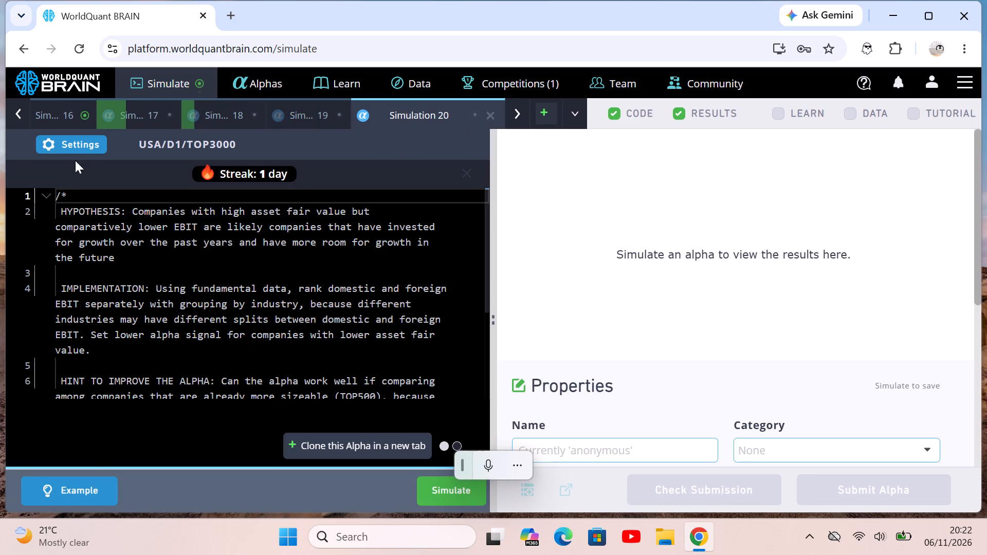
left_click(79, 143)
left_click(61, 375)
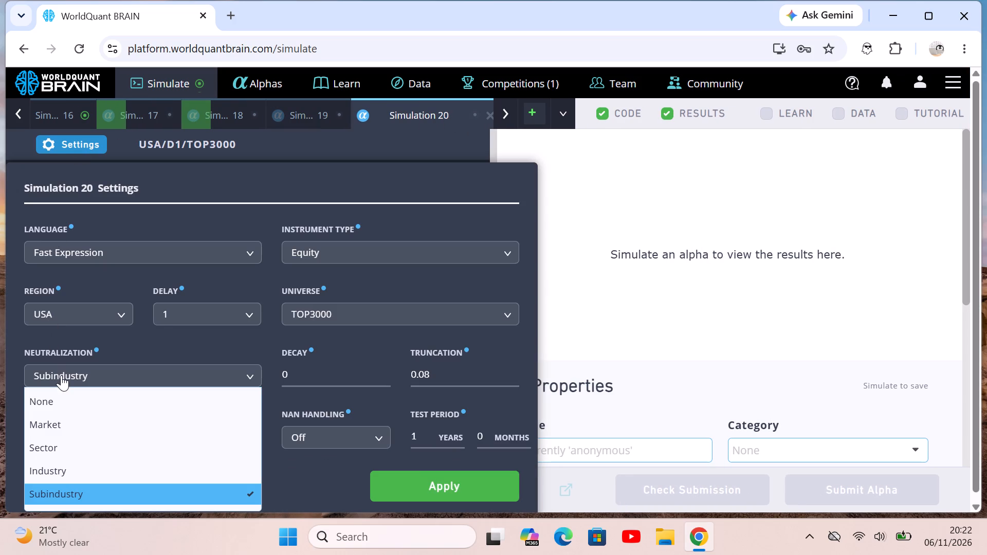
left_click(102, 465)
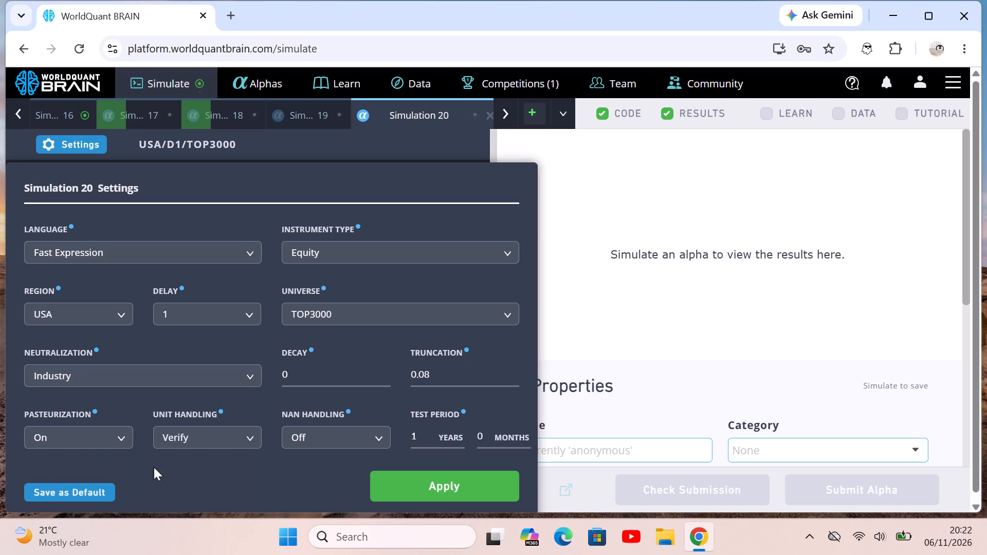
left_click(364, 313)
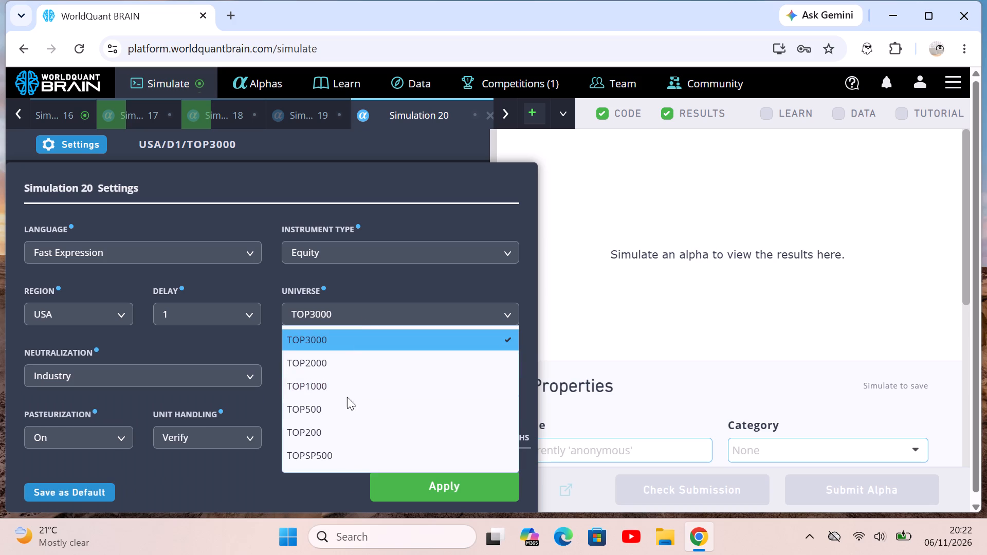
left_click(347, 399)
left_click(423, 476)
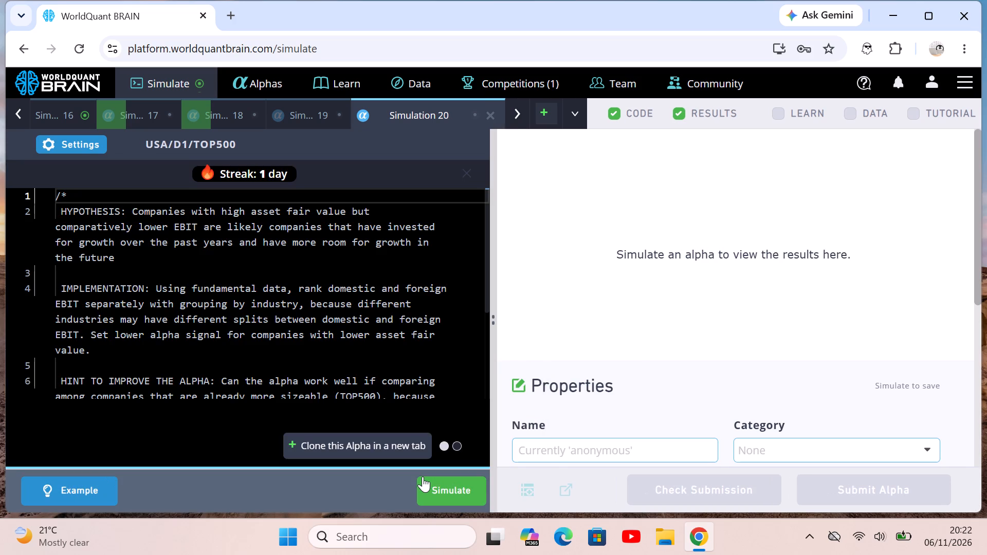
left_click(452, 496)
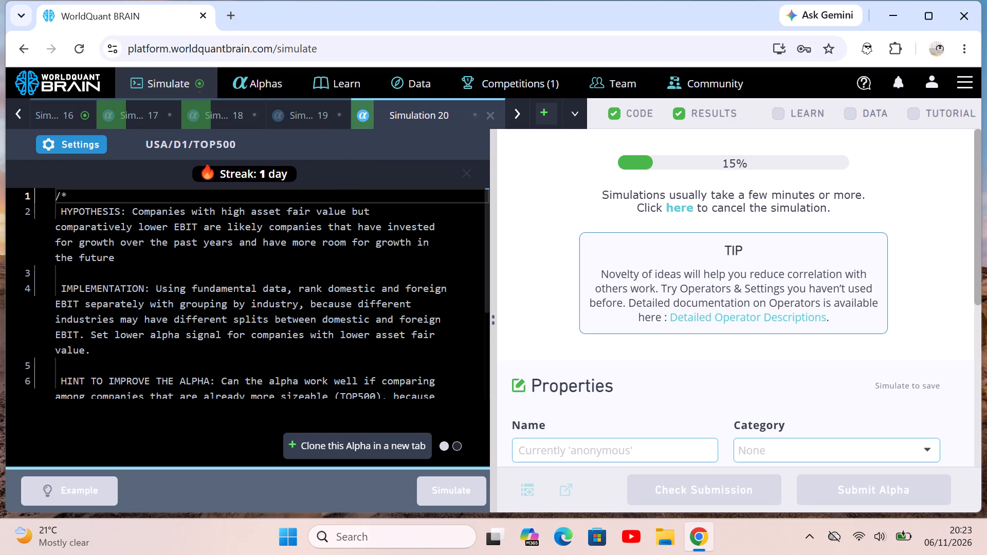
Change Simulation 20's universe to TOP1000 and apply the settings.
left_click(89, 145)
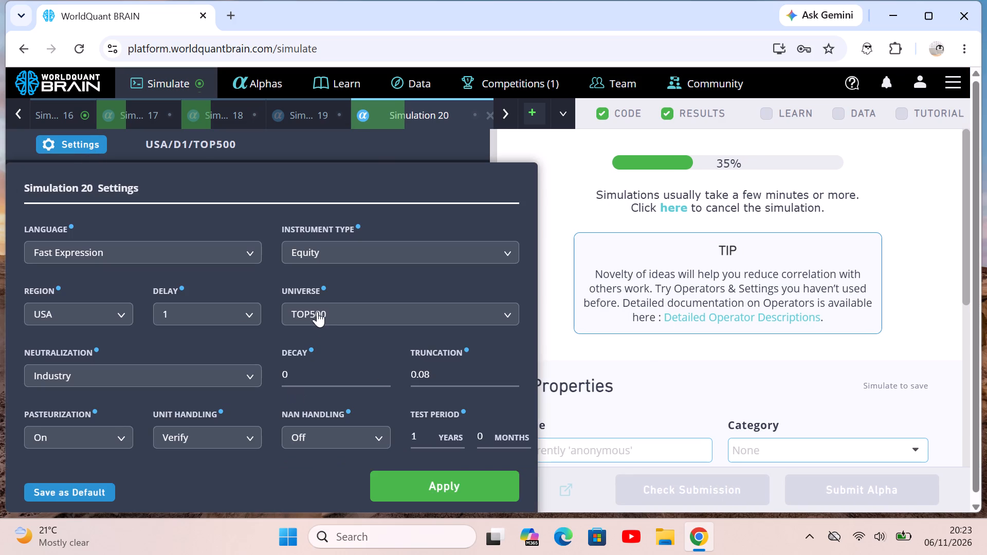
left_click(318, 311)
left_click(328, 395)
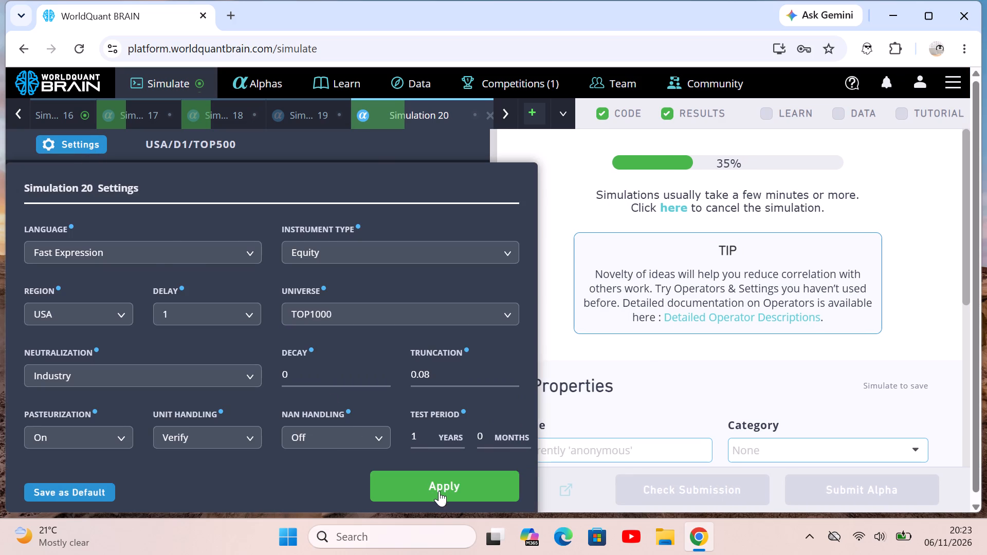
left_click(446, 488)
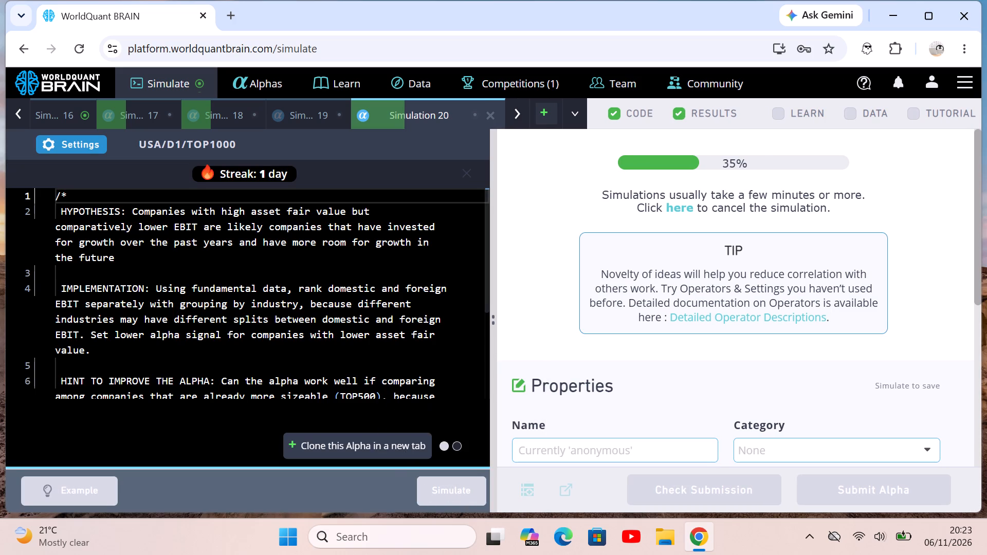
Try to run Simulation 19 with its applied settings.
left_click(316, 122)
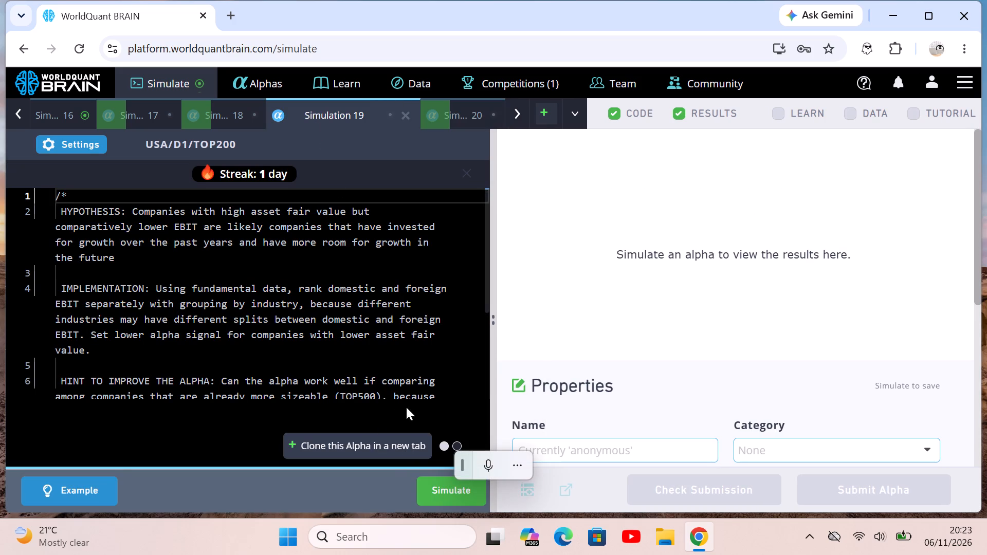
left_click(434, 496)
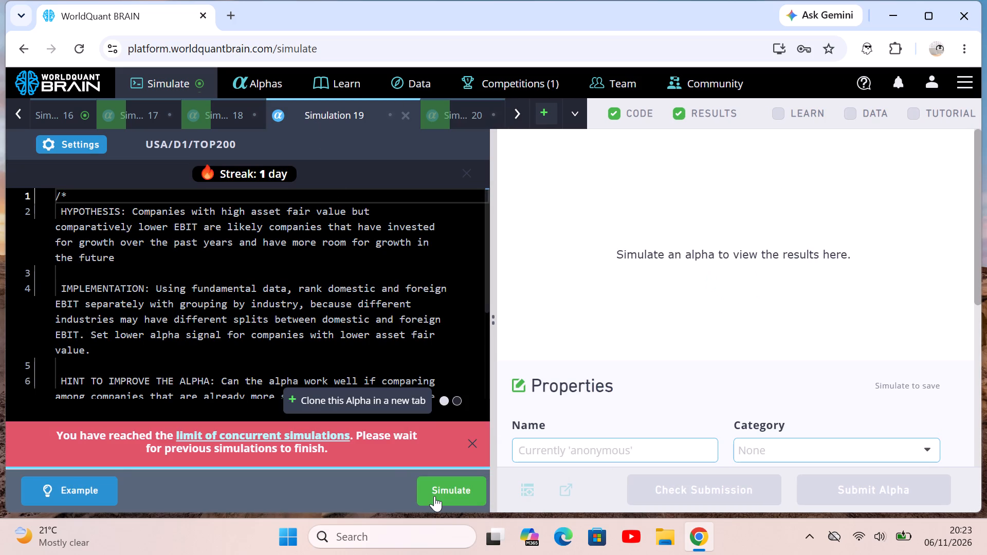
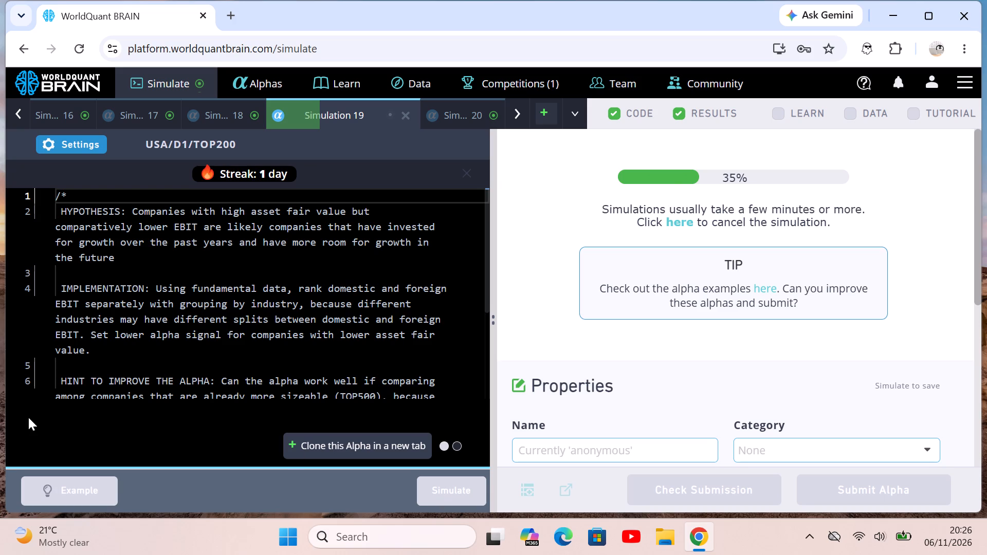
Review the unsubmitted alphas list, checking universe, Sharpe and returns, and go back to the simulations.
left_click(265, 77)
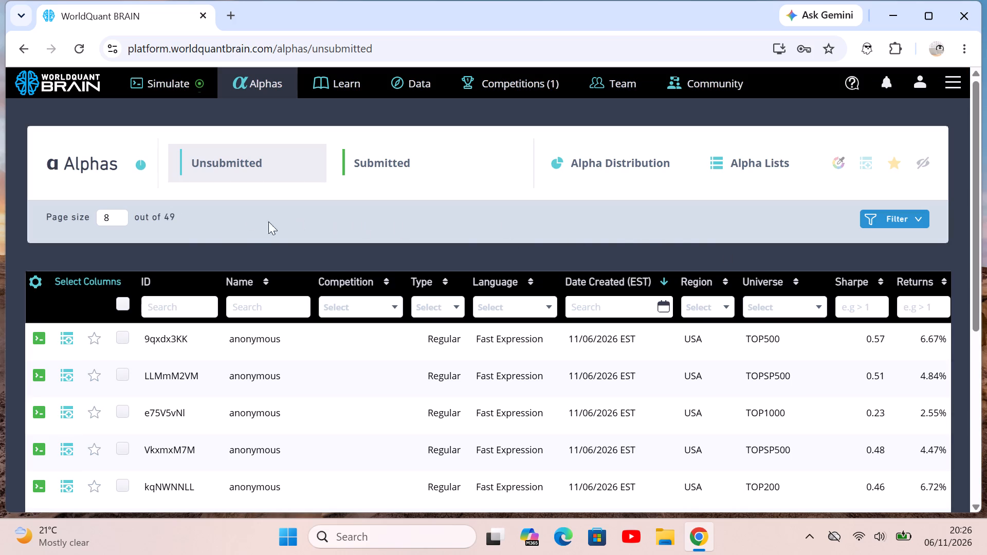
scroll(307, 408, "down", 4)
scroll(307, 408, "up", 2)
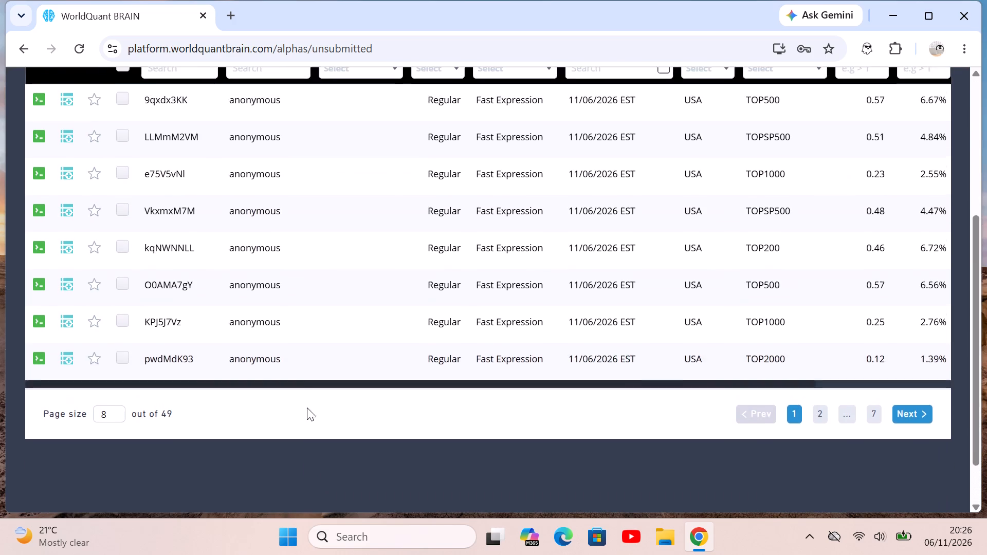
scroll(307, 408, "up", 5)
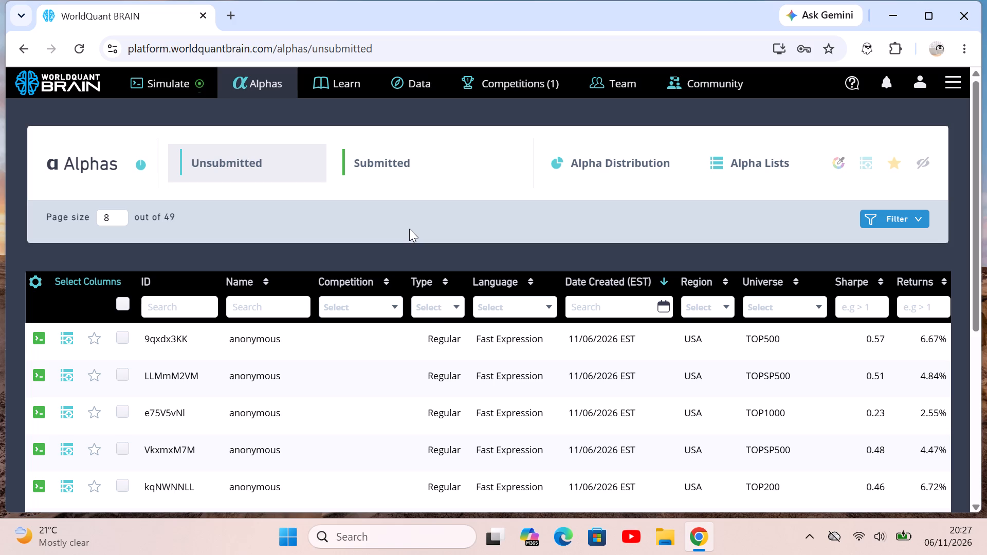
left_click(184, 79)
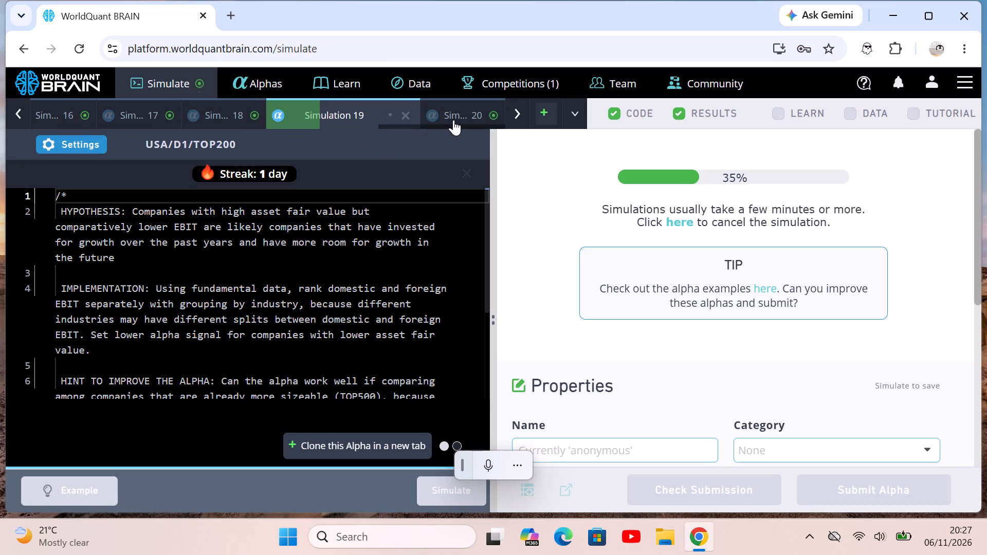
Add a new simulation after Simulation 20 and load the example alpha zscore(cash_st / debt_st) into it.
left_click(458, 119)
scroll(458, 119, "left", 5)
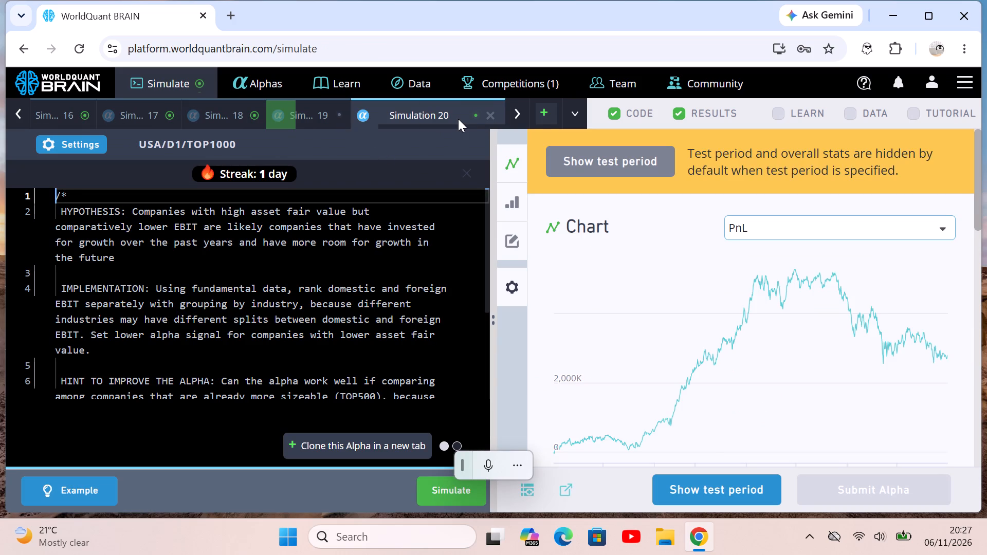
left_click(546, 112)
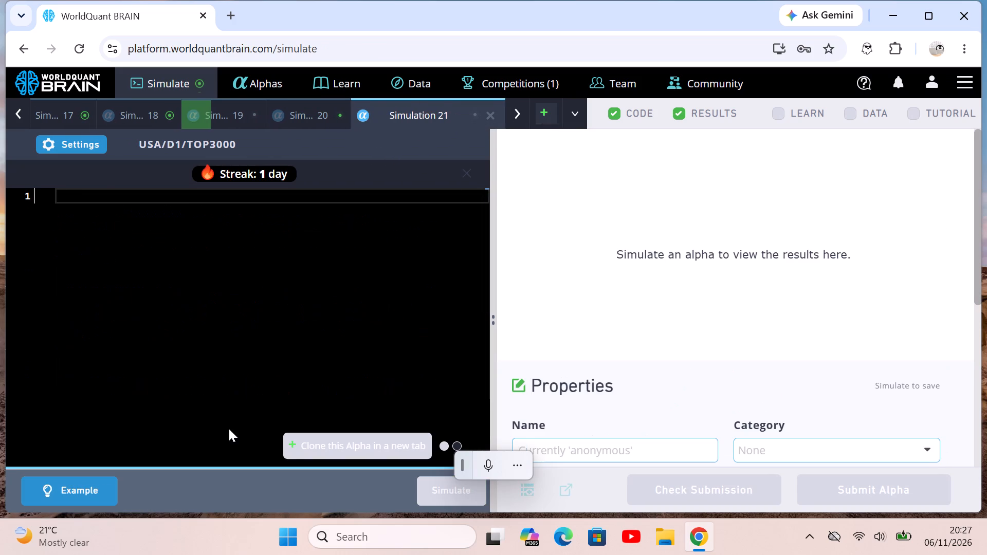
left_click(111, 488)
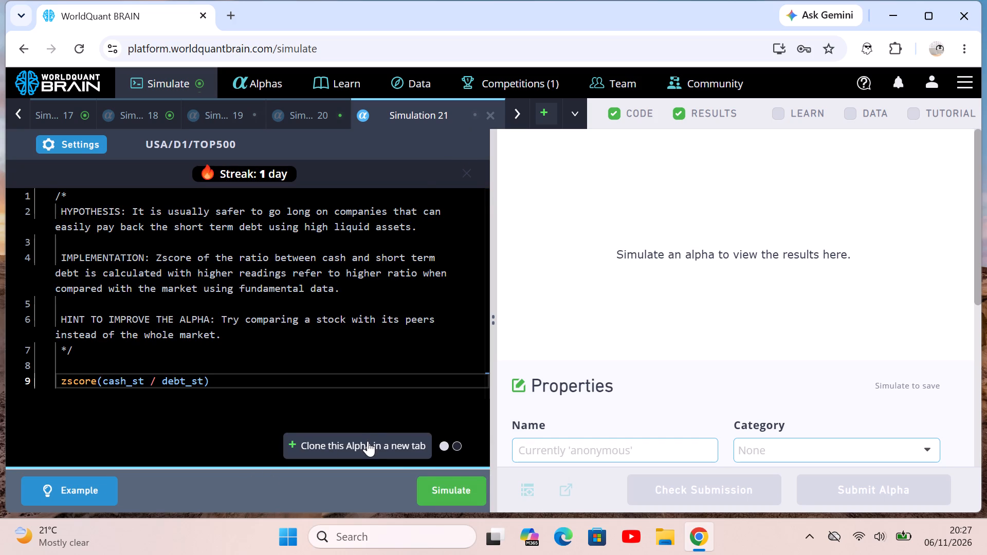
Clone the cash to short-term debt example alpha nine times, up to Simulation 30.
left_click(368, 441)
left_click(368, 441)
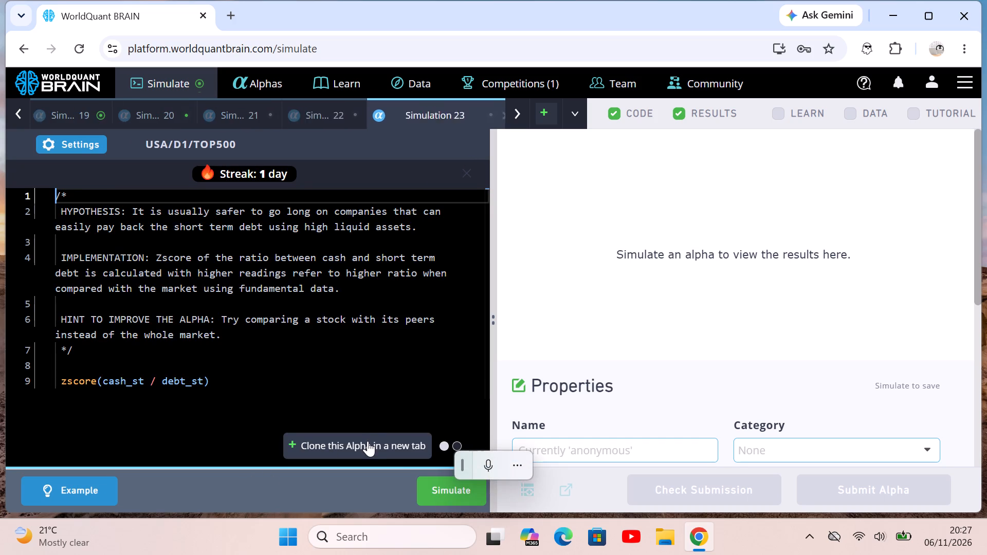
left_click(368, 441)
left_click(368, 441)
left_click(368, 441)
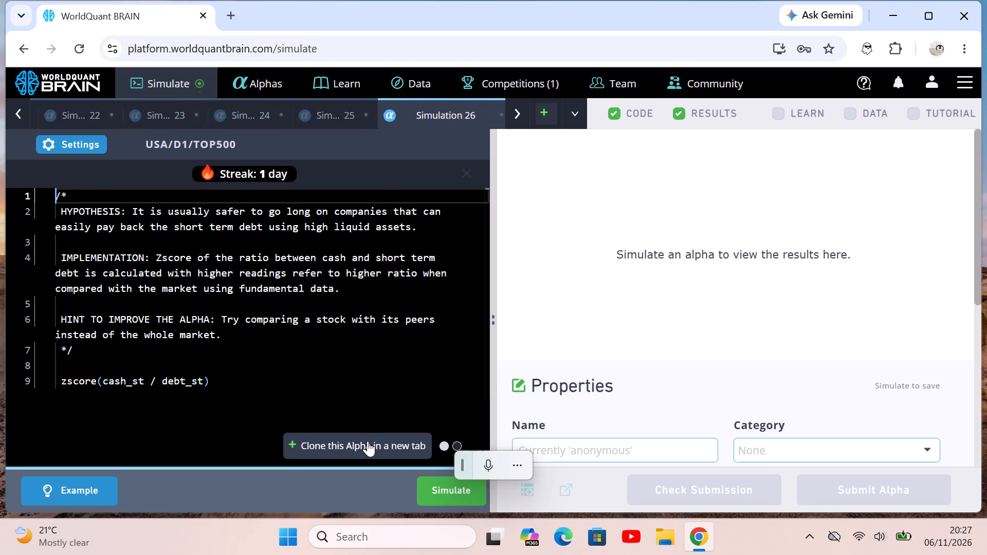
left_click(368, 441)
left_click(368, 441)
left_click(368, 441)
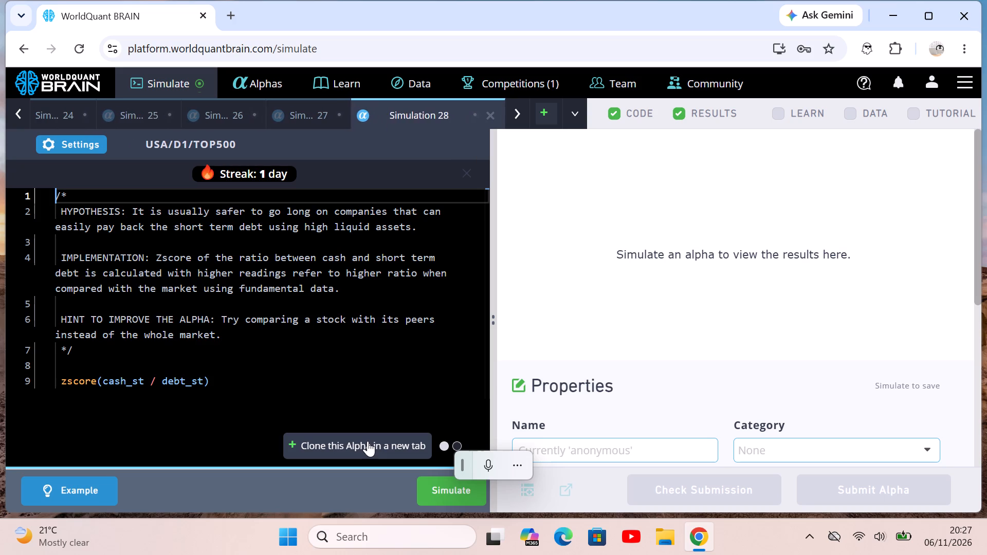
left_click(368, 441)
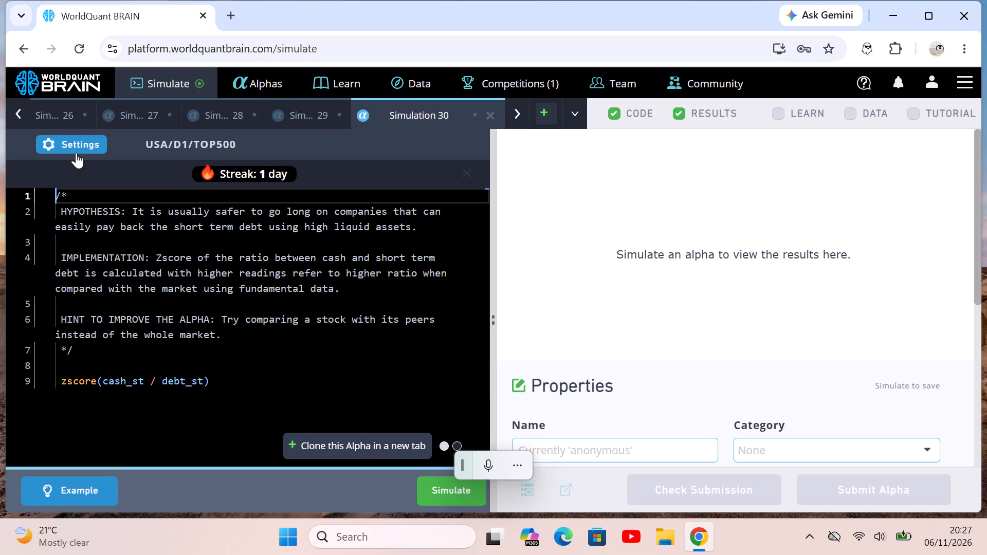
Set Simulation 30 to Industry neutralization and the TOPSP500 universe, apply the settings and run the simulation.
left_click(76, 153)
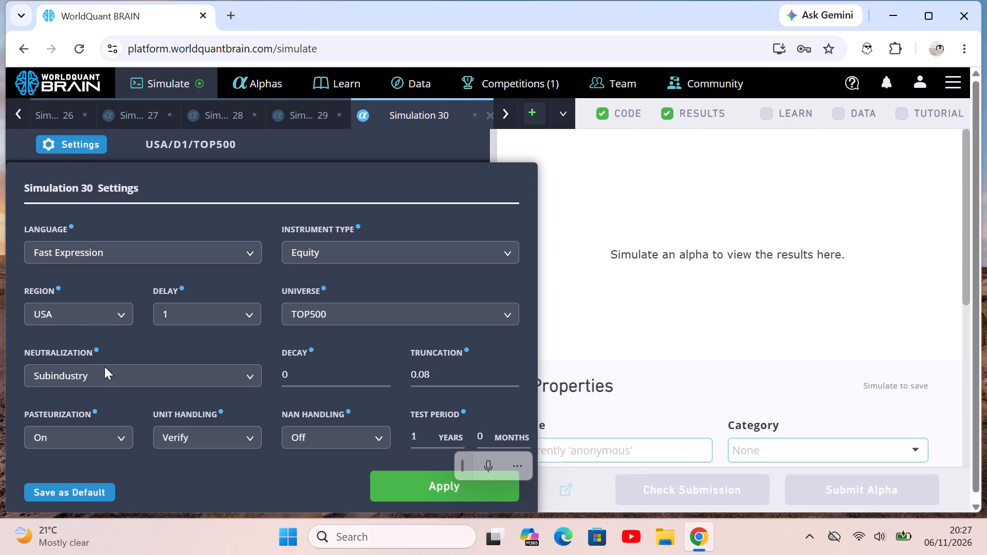
left_click(105, 379)
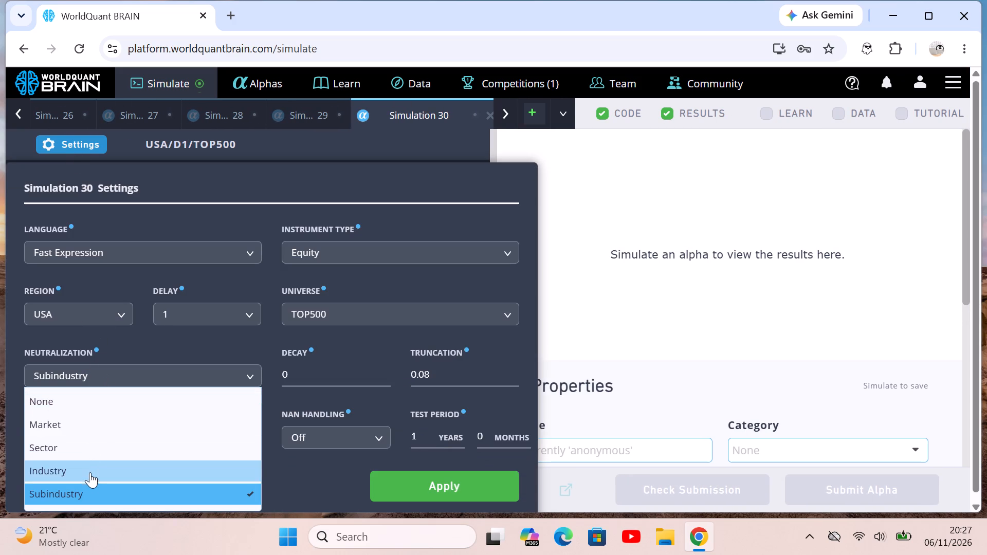
left_click(90, 474)
left_click(323, 324)
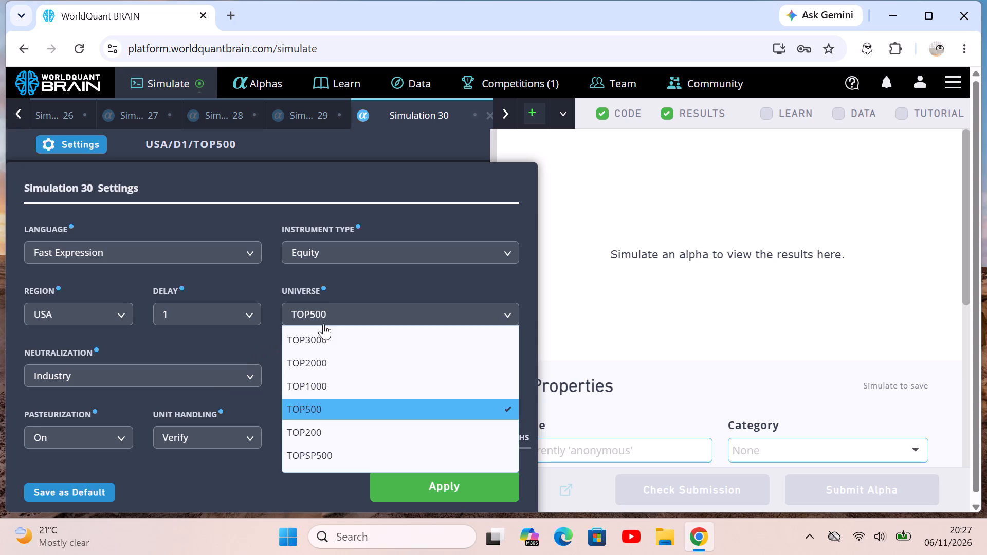
left_click(319, 448)
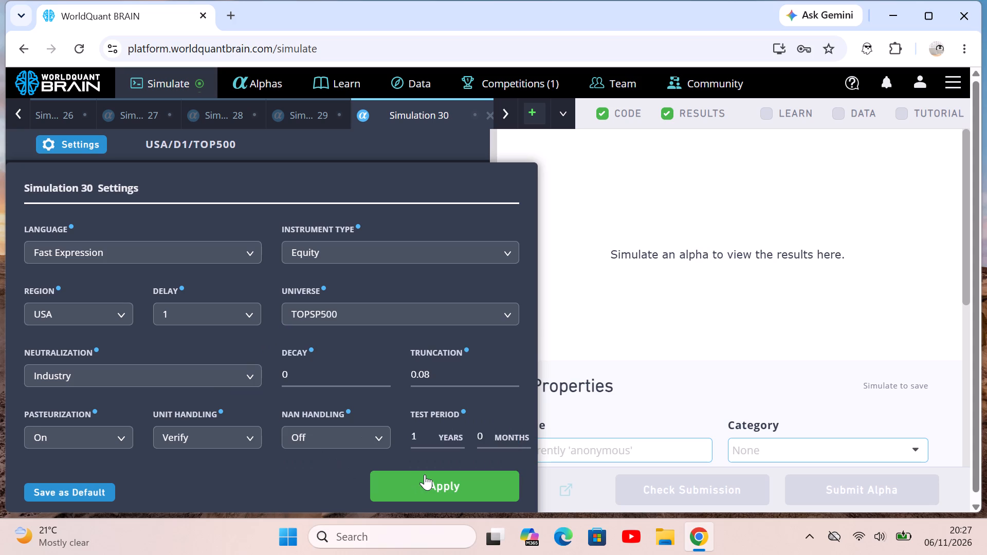
left_click(425, 474)
left_click(449, 492)
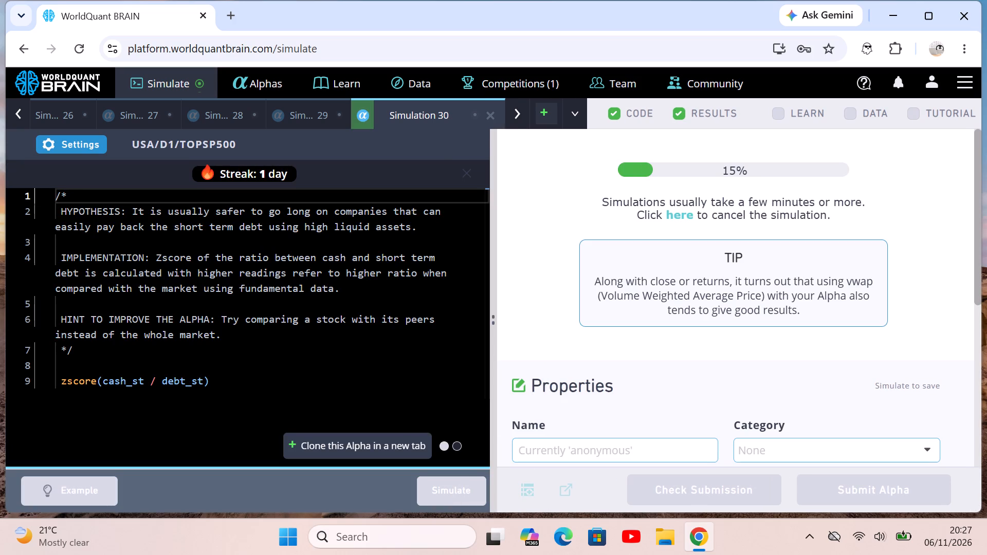
Set Simulation 29 to Industry neutralization and the TOP200 universe, apply the settings and run the simulation.
left_click(321, 115)
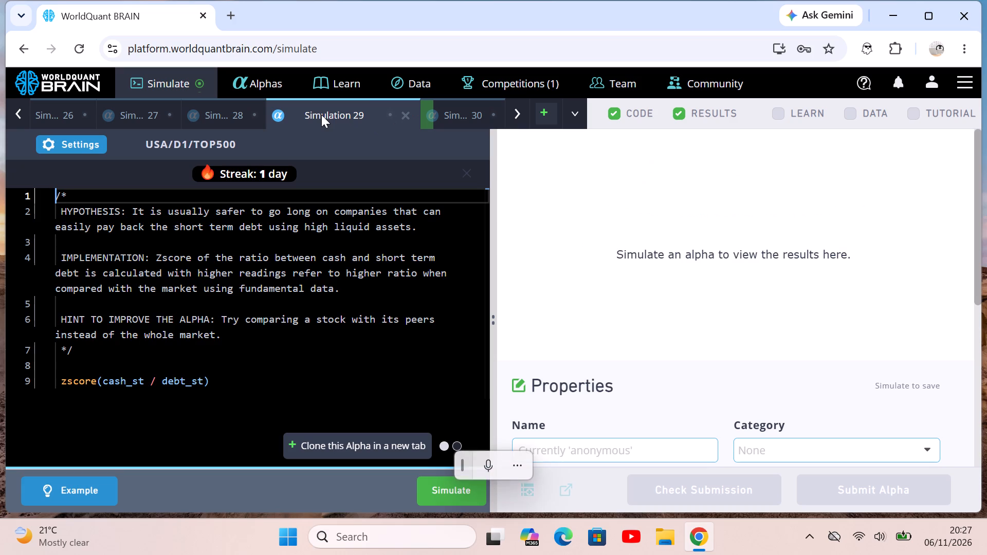
left_click(89, 142)
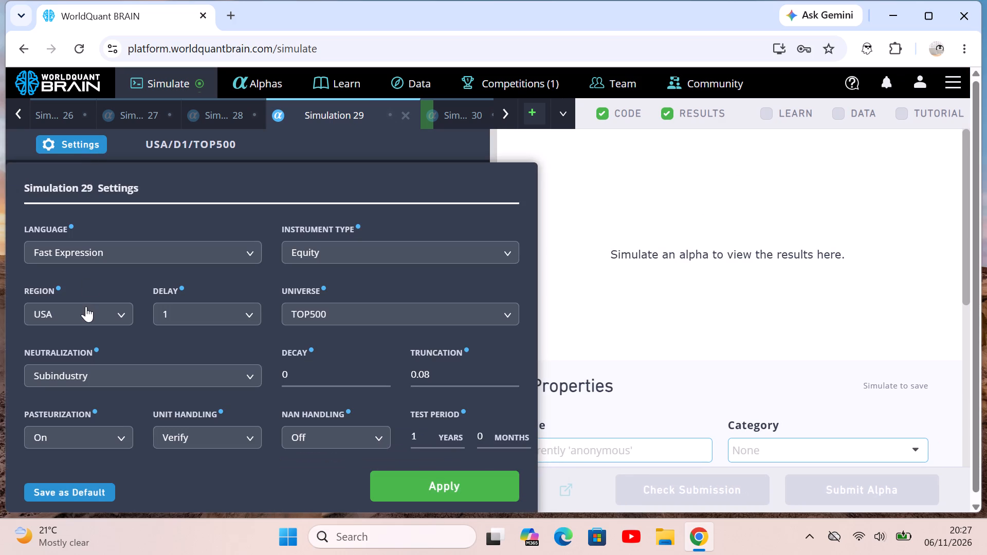
left_click(97, 374)
left_click(98, 471)
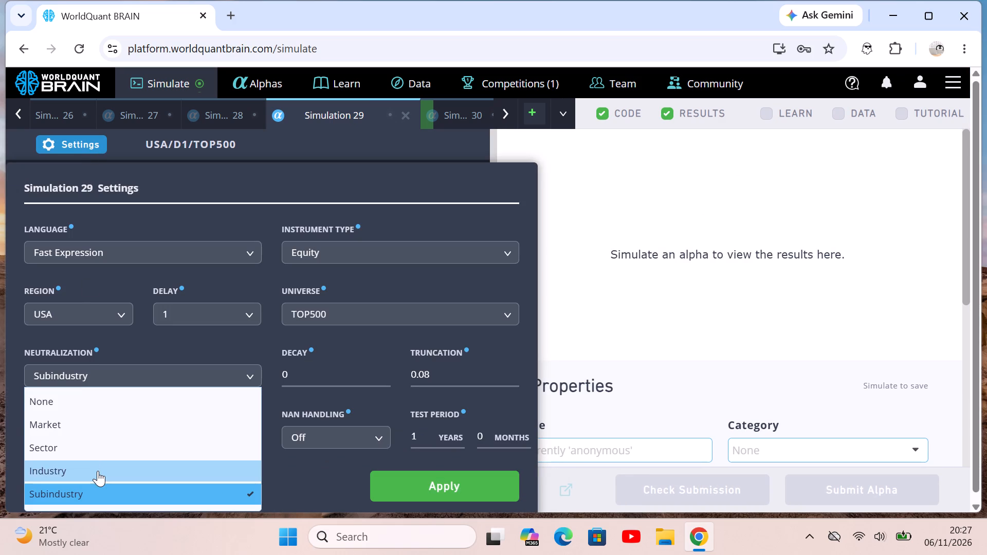
left_click(330, 314)
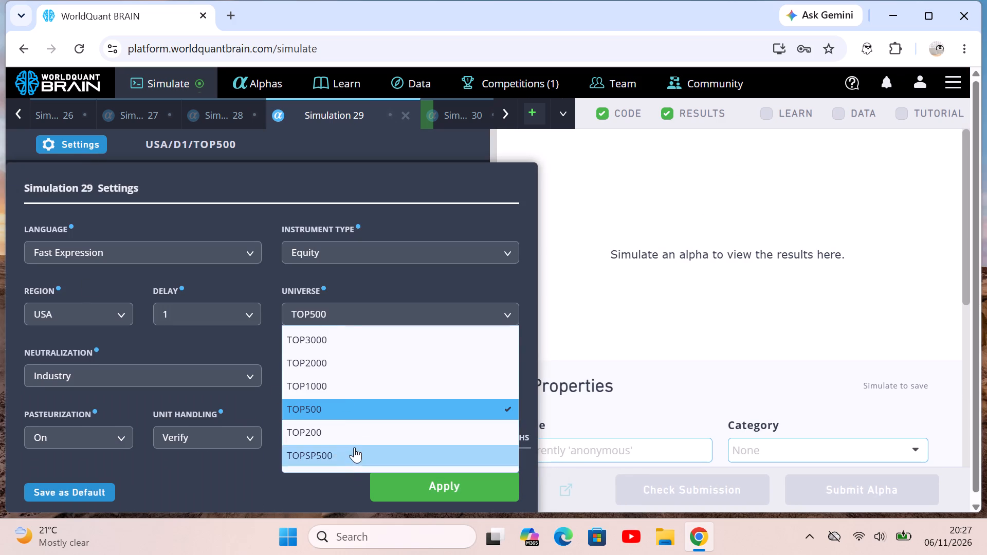
left_click(360, 432)
left_click(418, 484)
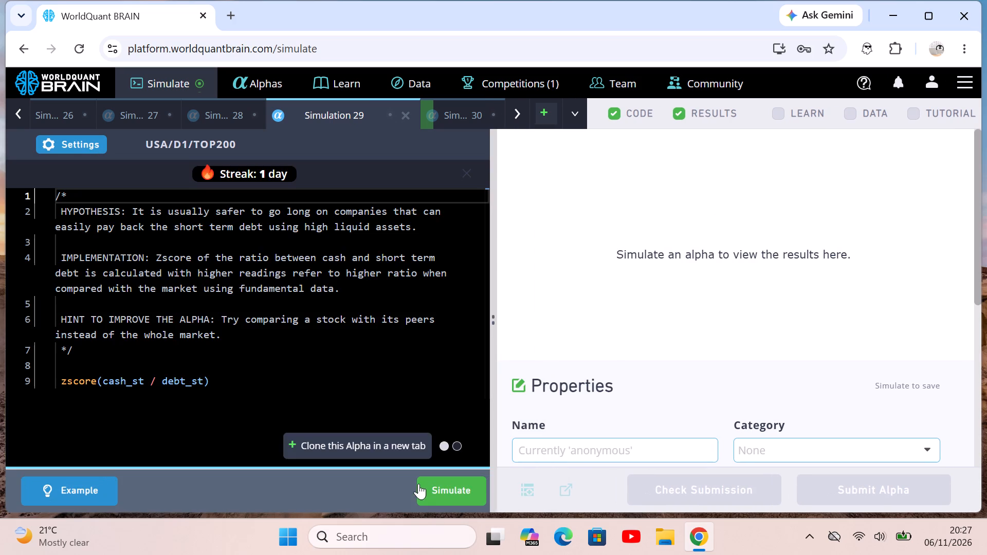
left_click(453, 488)
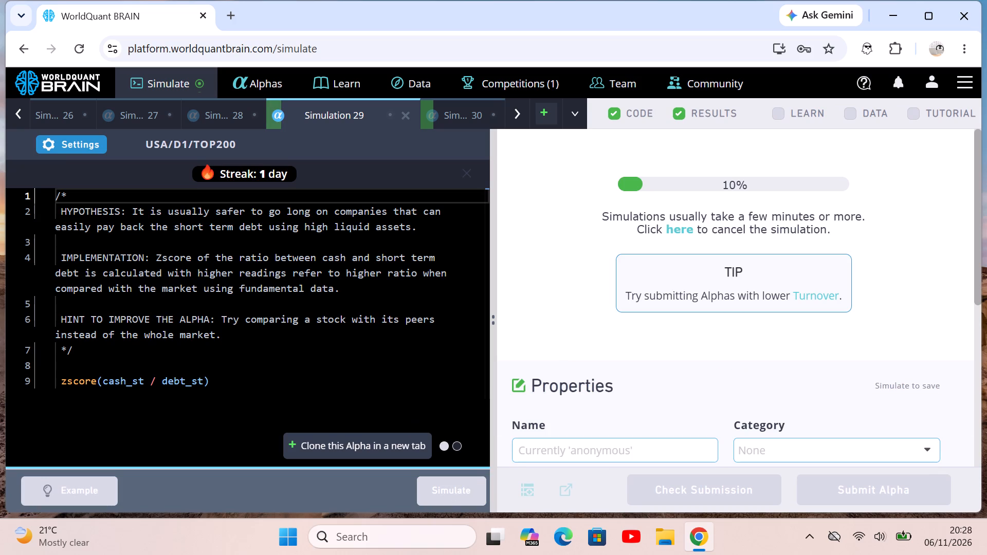
Set Simulation 28 to Industry neutralization and the TOP1000 universe, apply the settings and run the simulation.
left_click(239, 114)
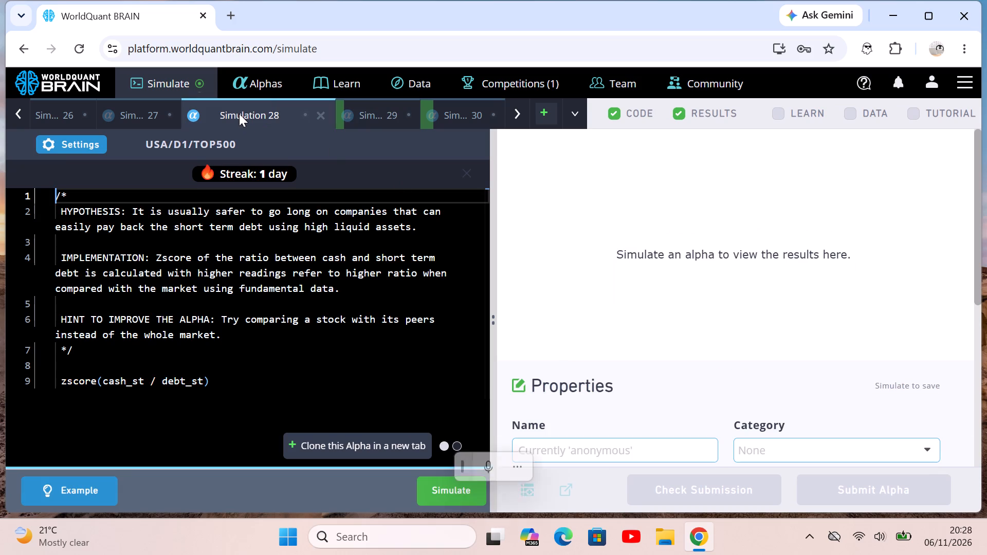
left_click(94, 147)
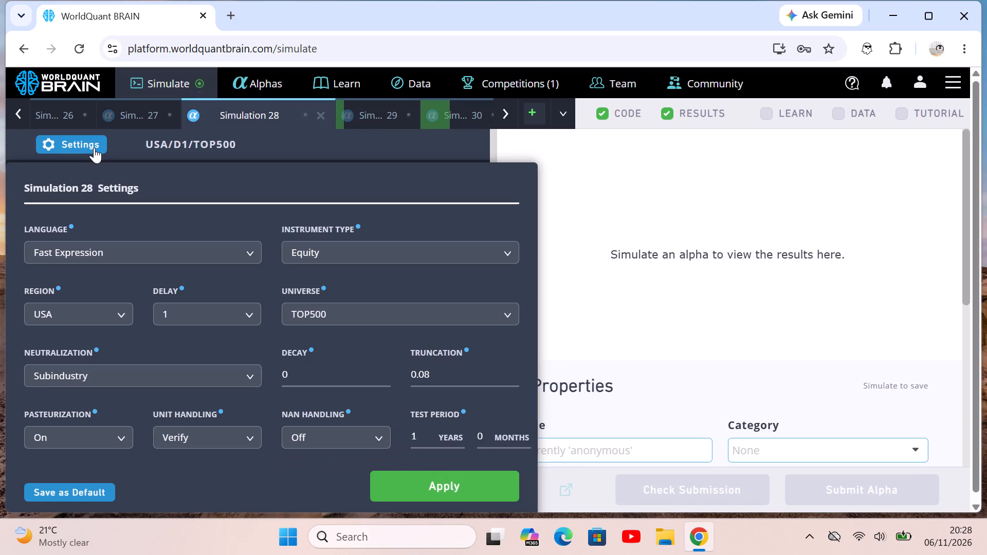
left_click(92, 380)
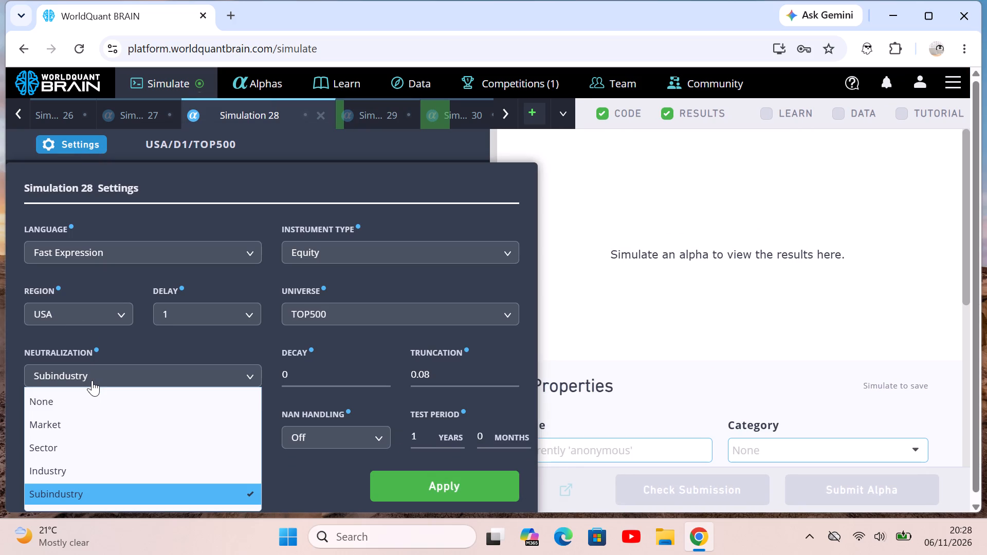
left_click(92, 478)
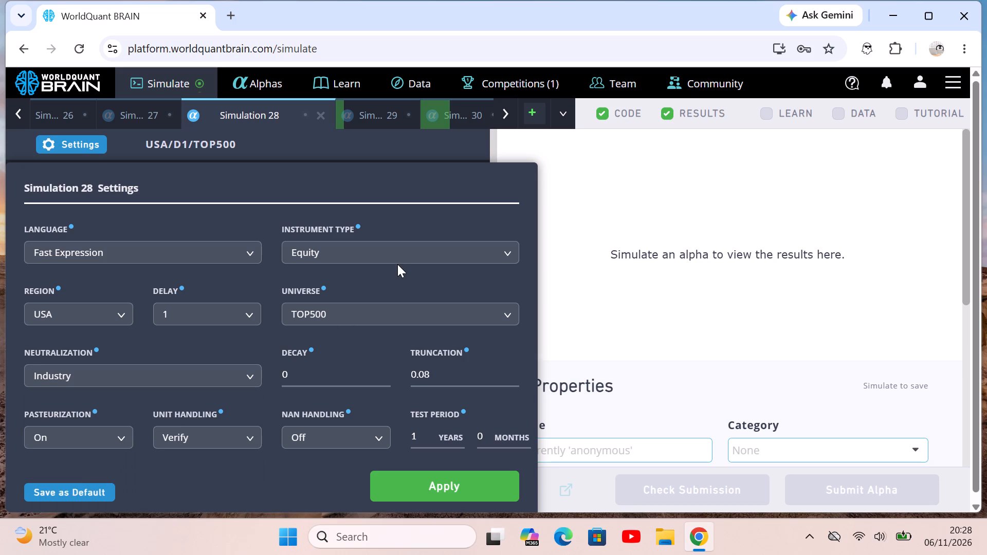
left_click(375, 309)
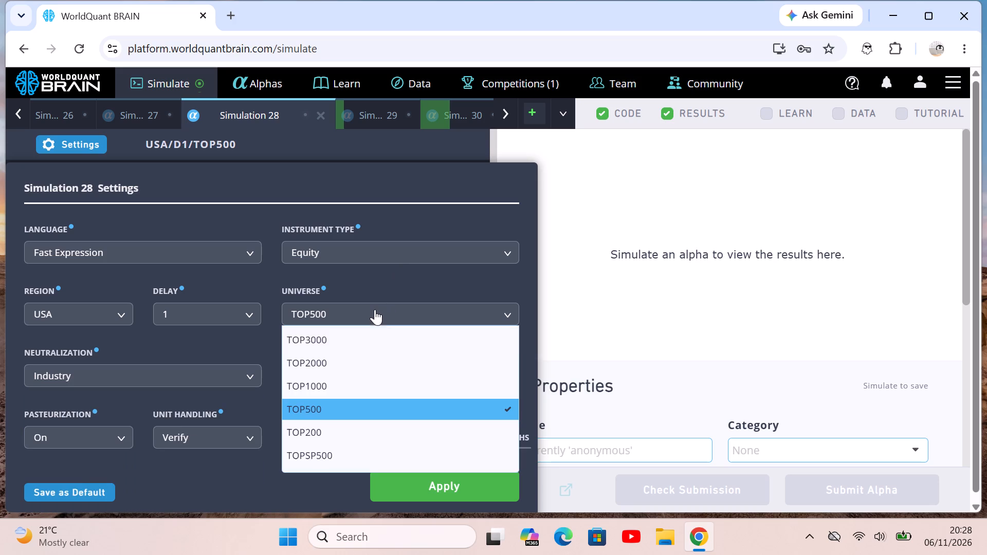
left_click(376, 386)
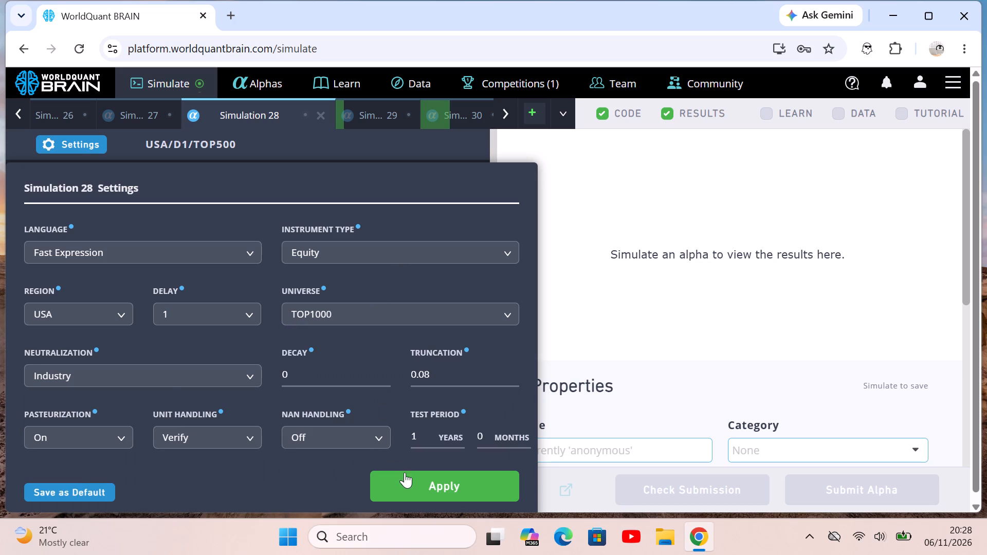
left_click(413, 479)
left_click(463, 489)
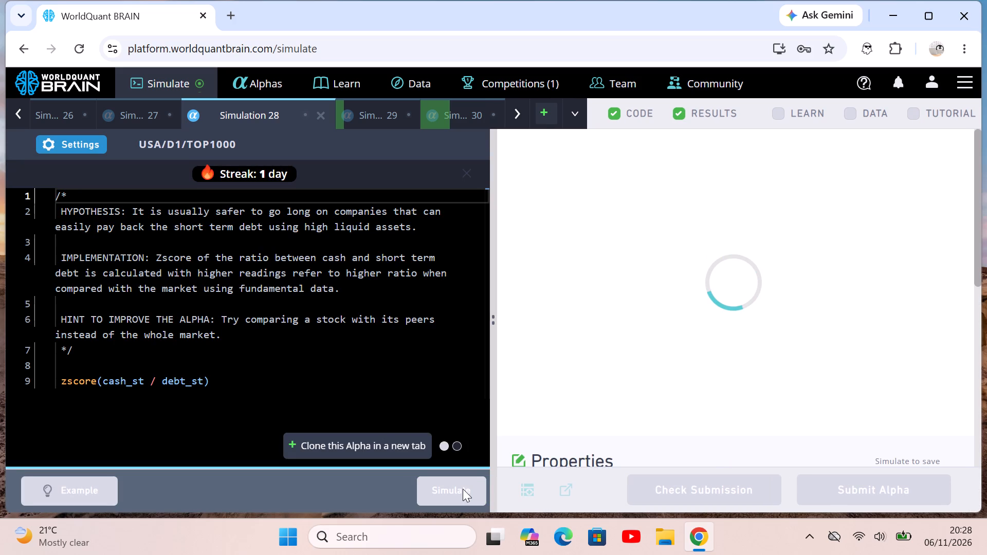
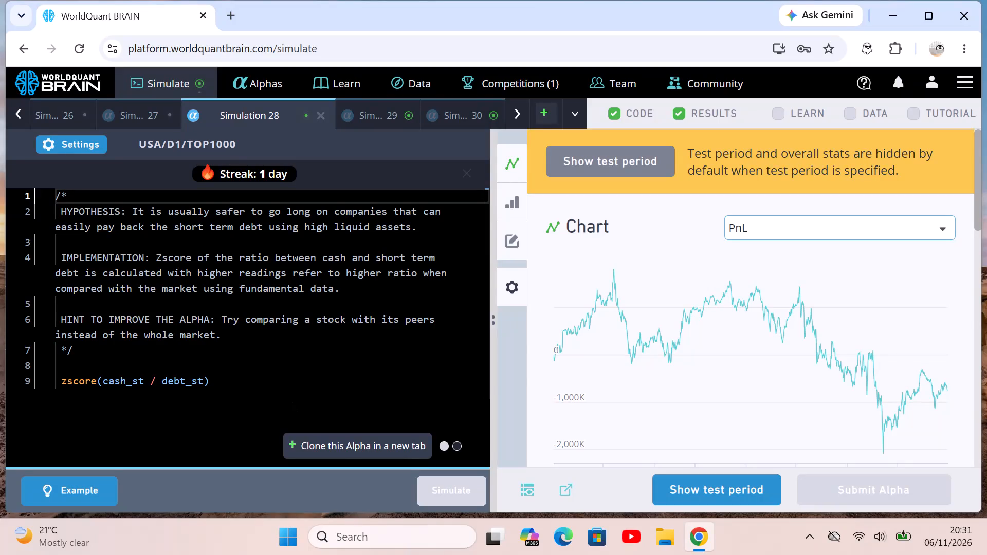
Set Simulation 27 to Sector neutralization and the TOP2000 universe, apply the settings and run the simulation.
left_click(145, 110)
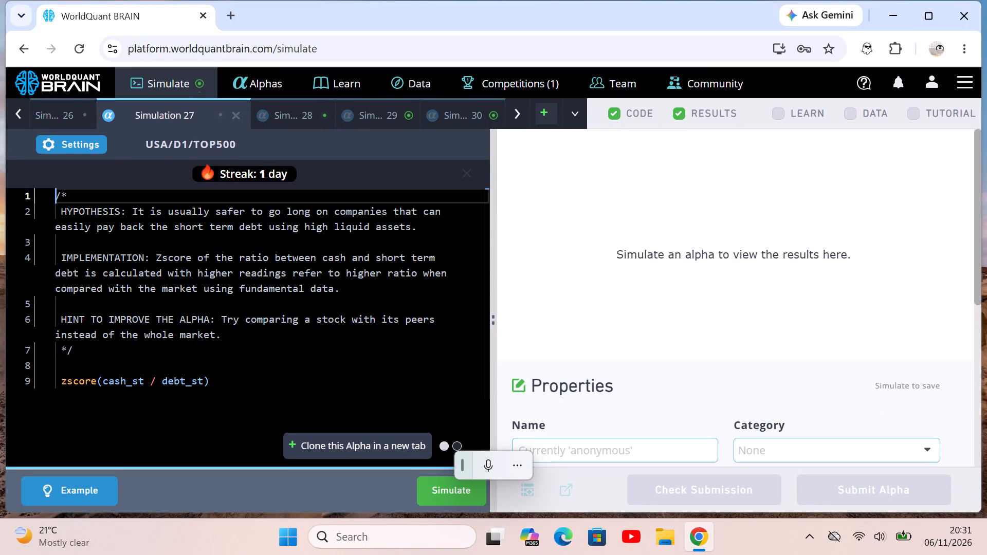
left_click(91, 147)
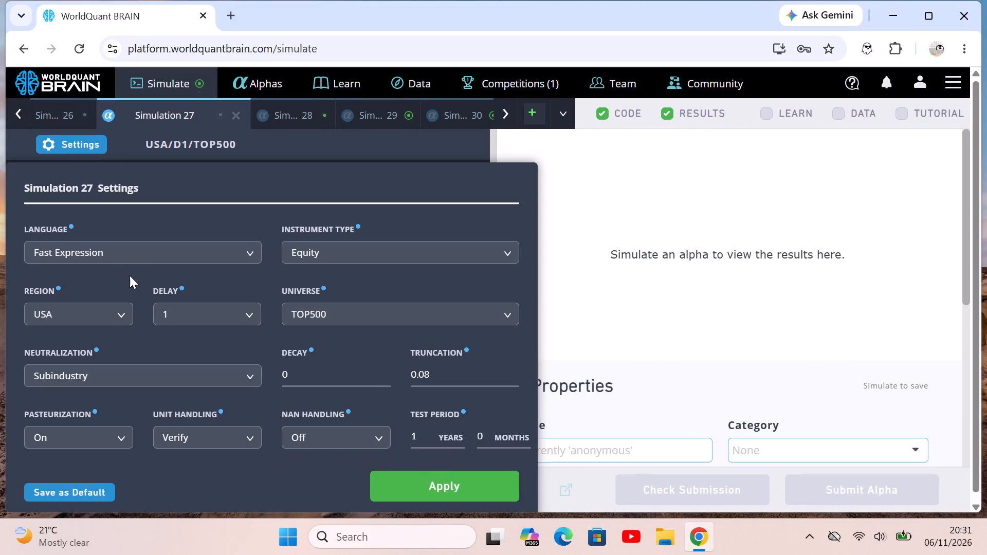
left_click(125, 375)
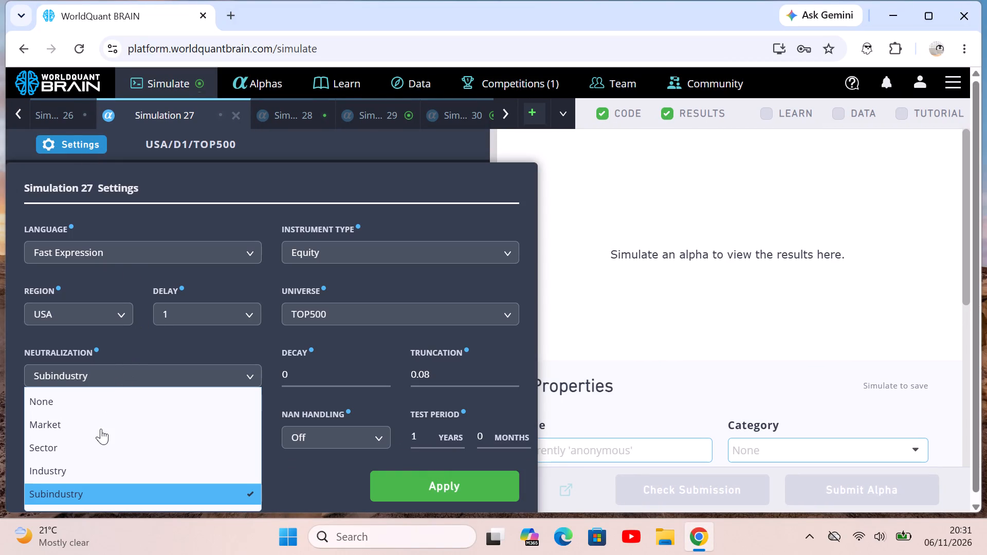
left_click(97, 446)
left_click(318, 308)
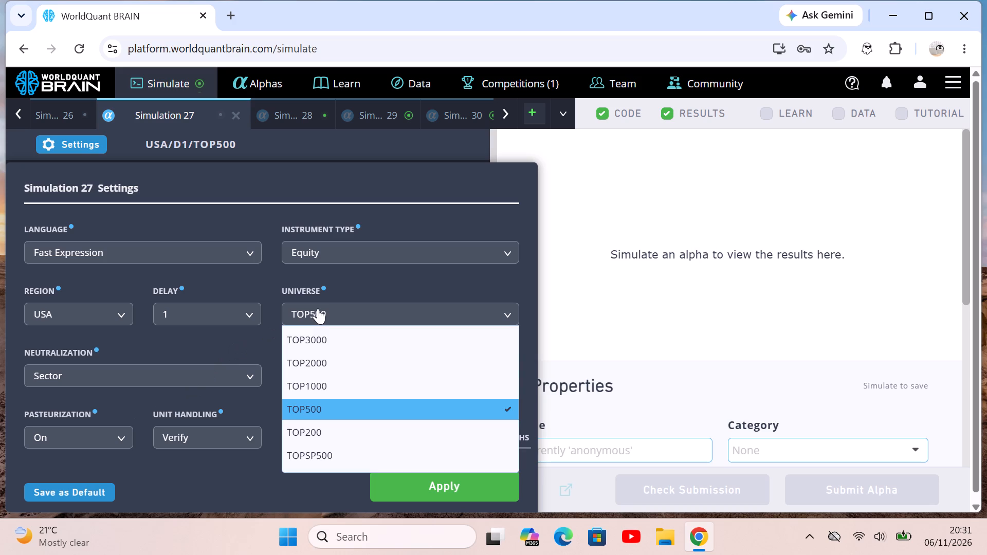
left_click(300, 366)
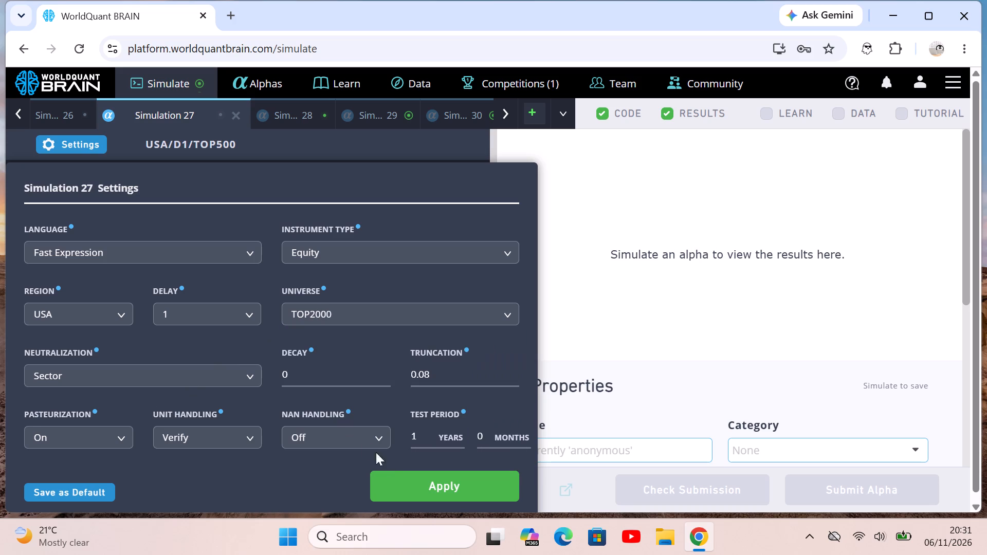
left_click(409, 487)
left_click(459, 493)
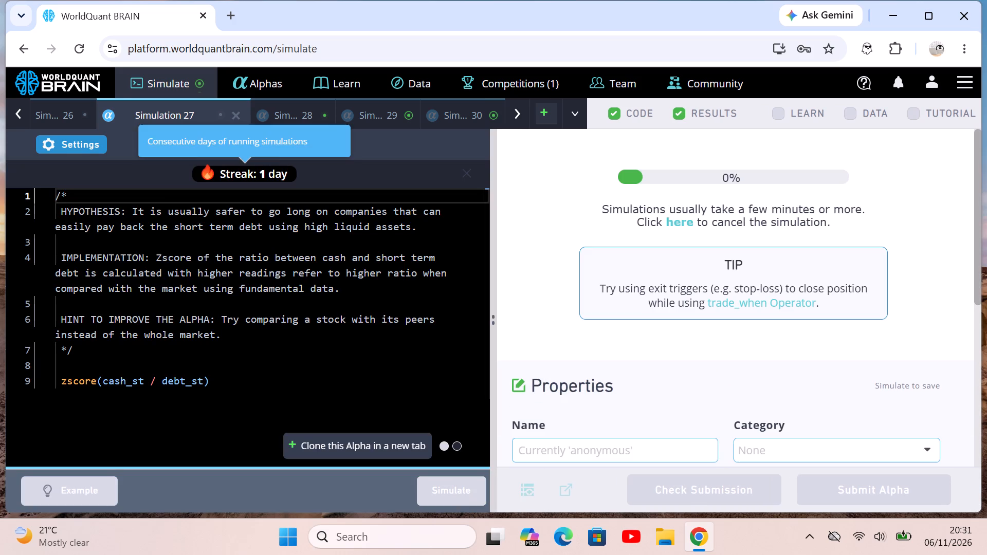
Set Simulation 26 to the TOP200 universe and Industry neutralization, apply the settings and run the simulation.
left_click(75, 111)
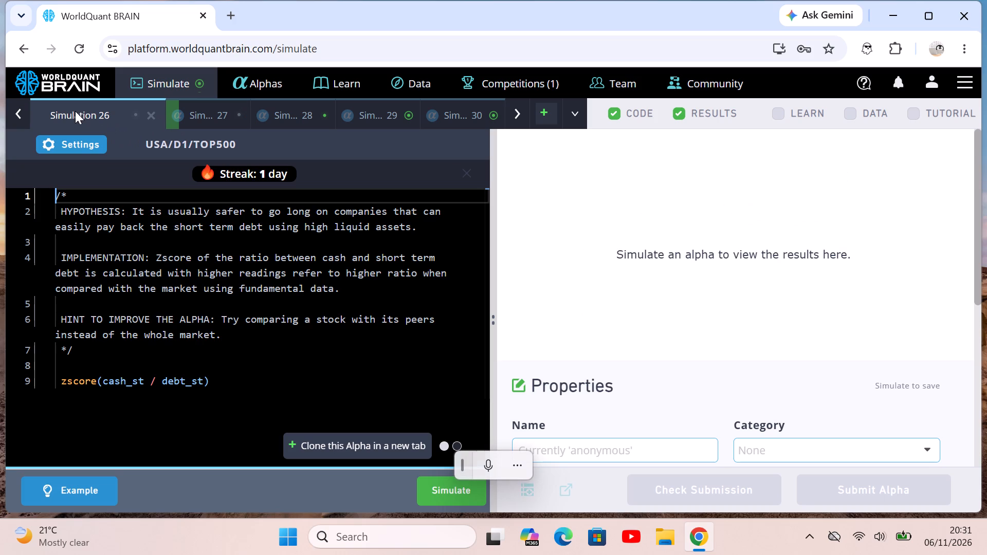
left_click(86, 134)
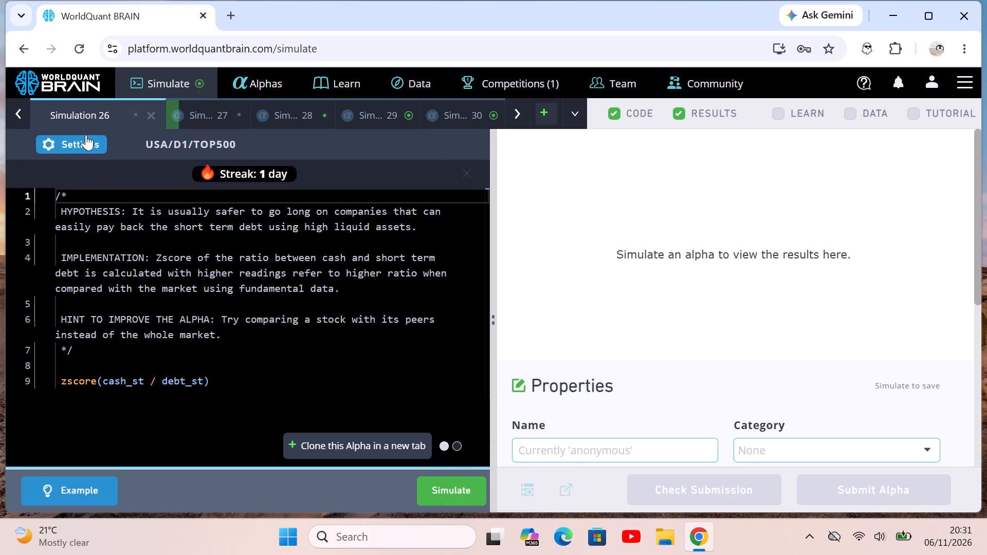
left_click(85, 146)
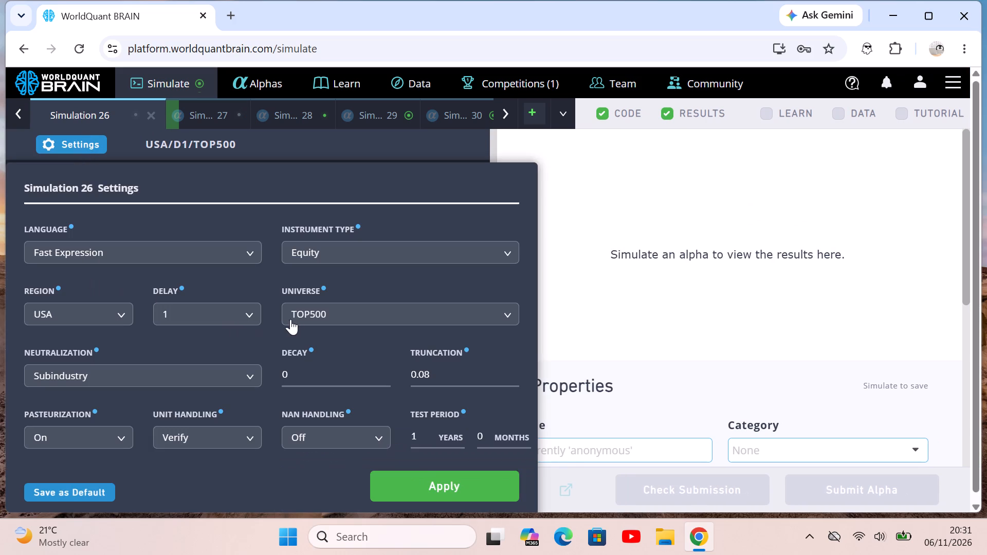
left_click(300, 317)
left_click(311, 430)
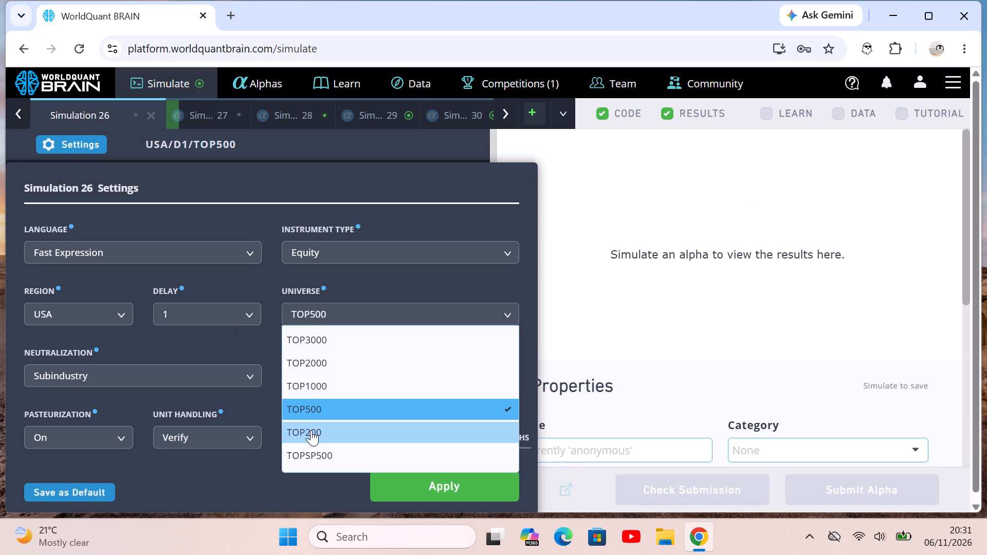
left_click(202, 366)
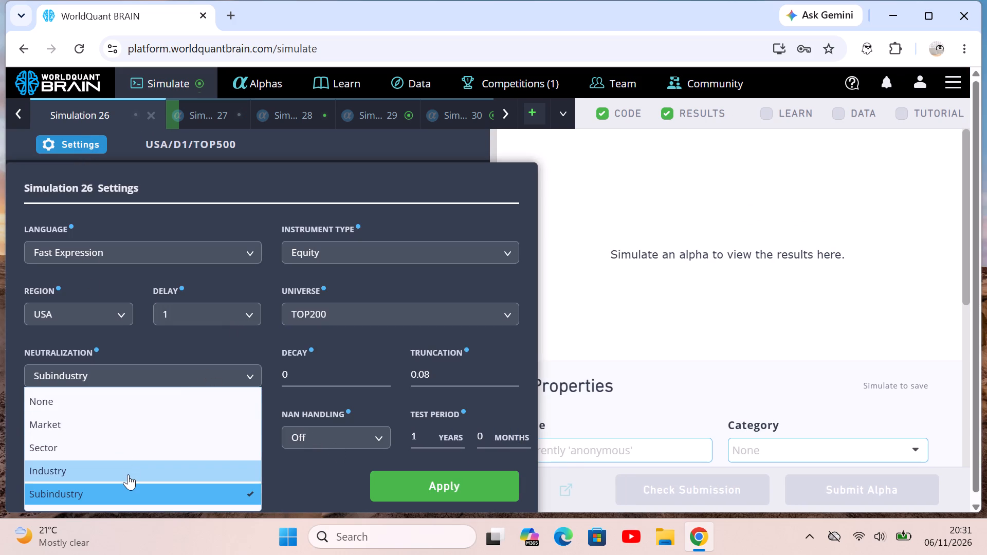
left_click(128, 475)
left_click(401, 494)
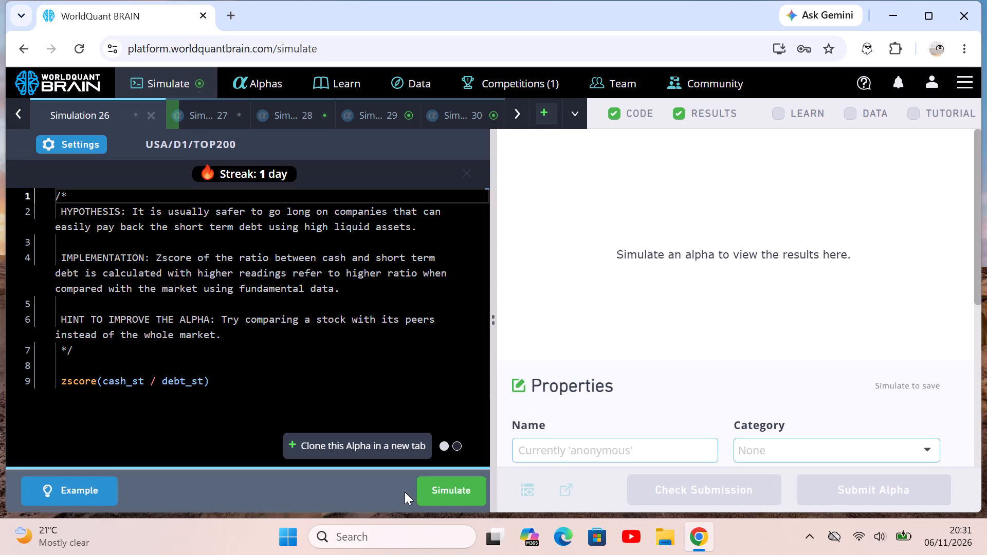
left_click(440, 484)
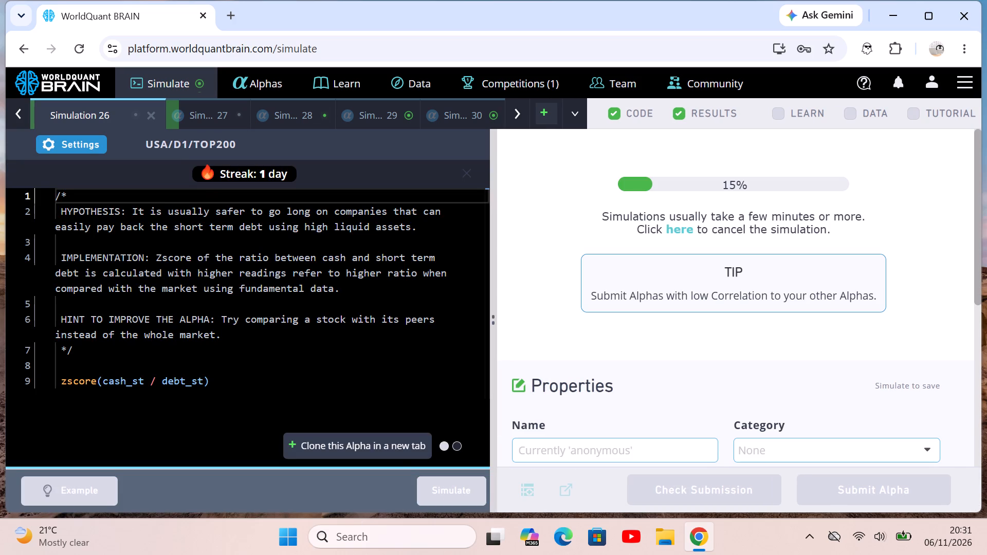
Set Simulation 25 to Industry neutralization and the TOPSP500 universe, apply the settings and run the simulation.
scroll(154, 124, "right", 2)
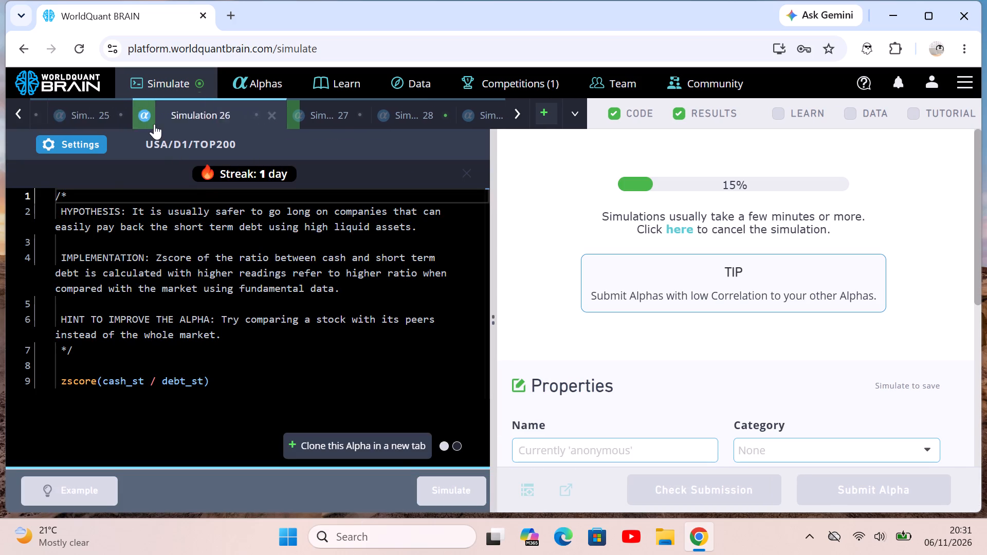
scroll(154, 124, "right", 2)
left_click(151, 115)
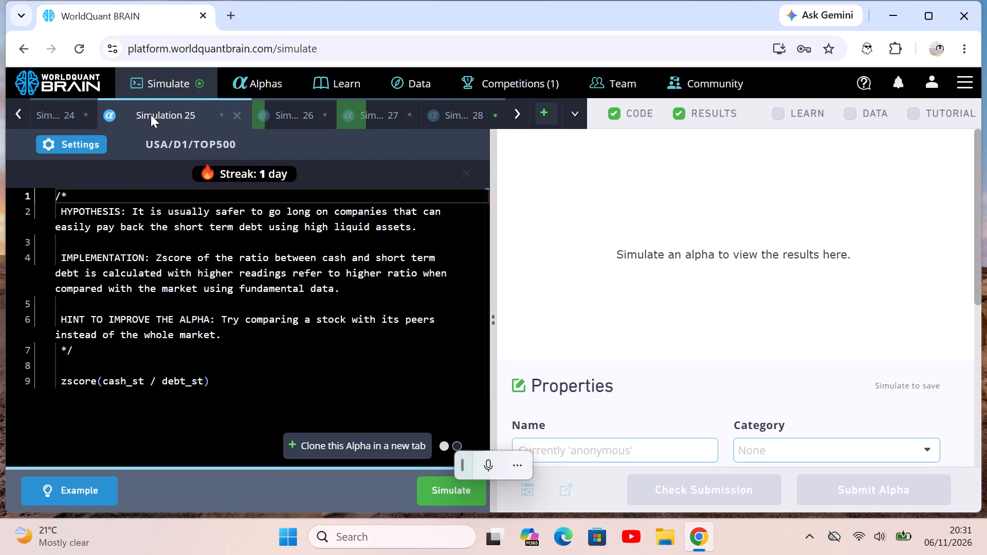
left_click(80, 135)
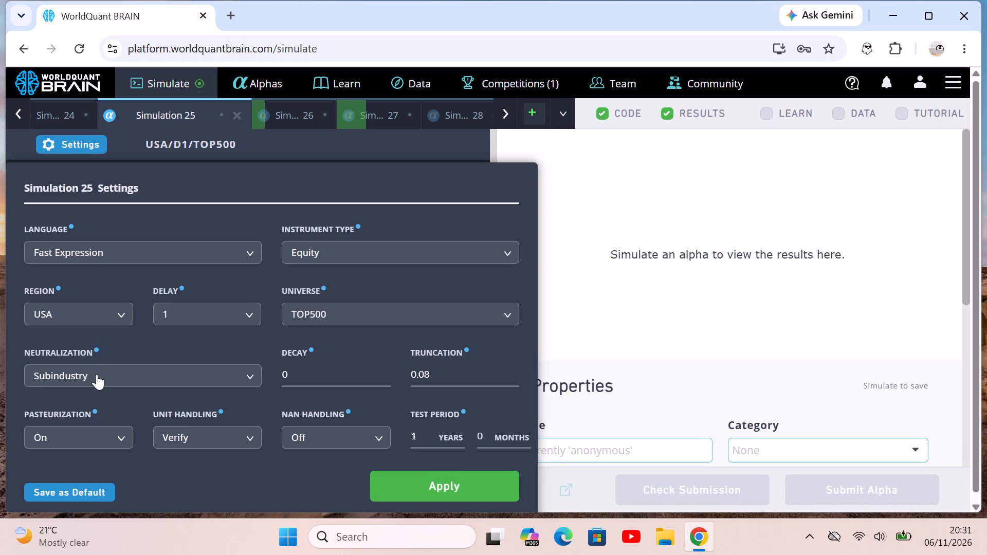
left_click(97, 374)
left_click(76, 468)
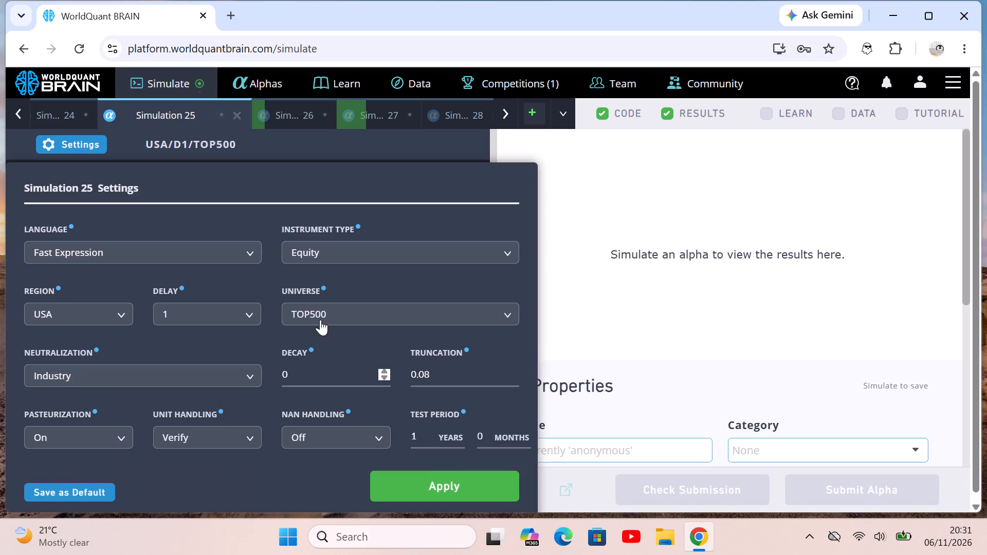
left_click(340, 313)
left_click(336, 452)
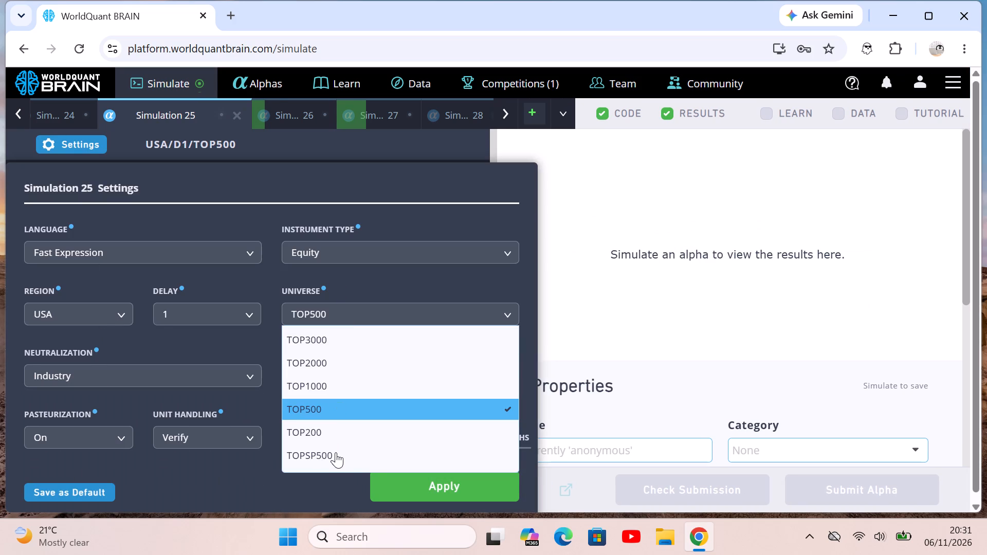
left_click(422, 486)
left_click(441, 489)
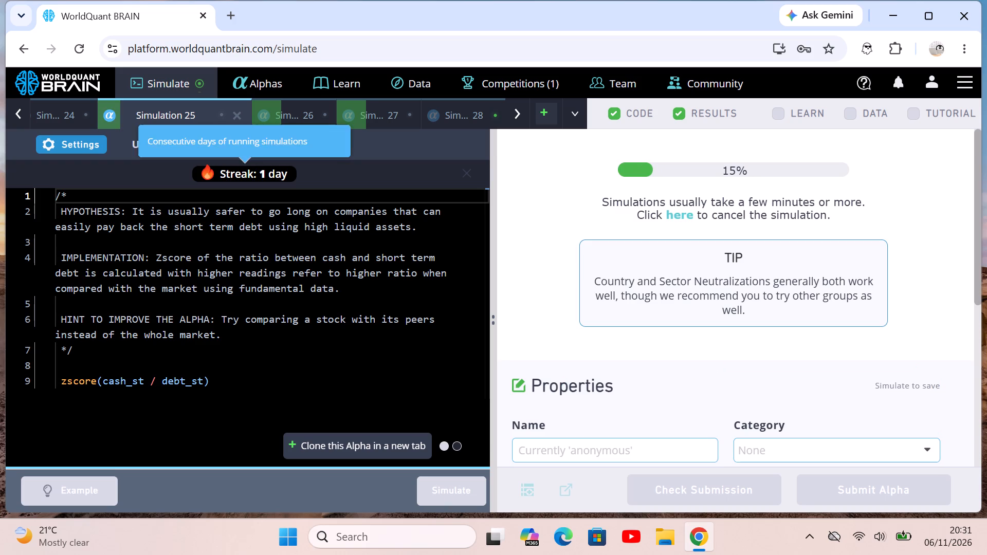
Change Simulation 25's universe to TOP200 and apply the settings.
left_click(93, 151)
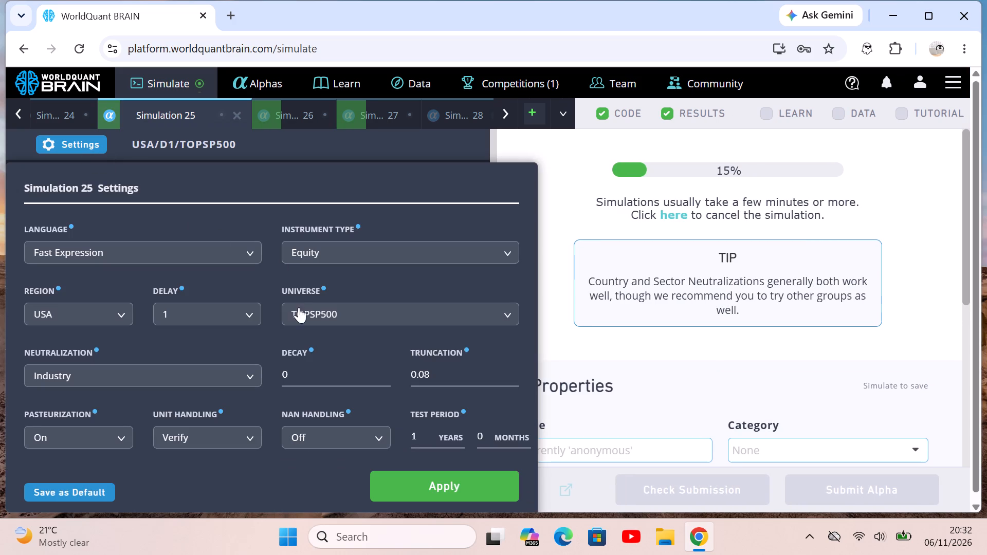
left_click(300, 315)
left_click(327, 437)
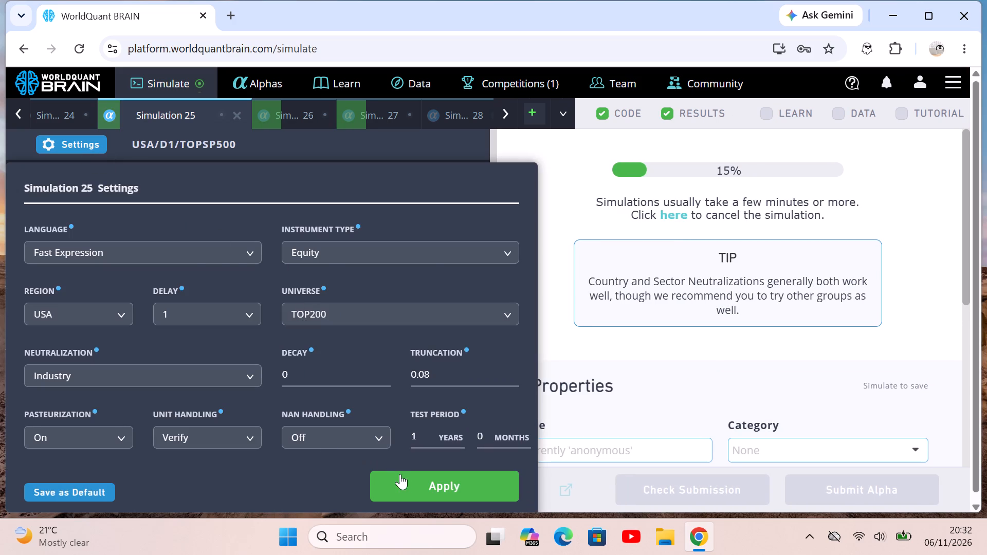
left_click(402, 474)
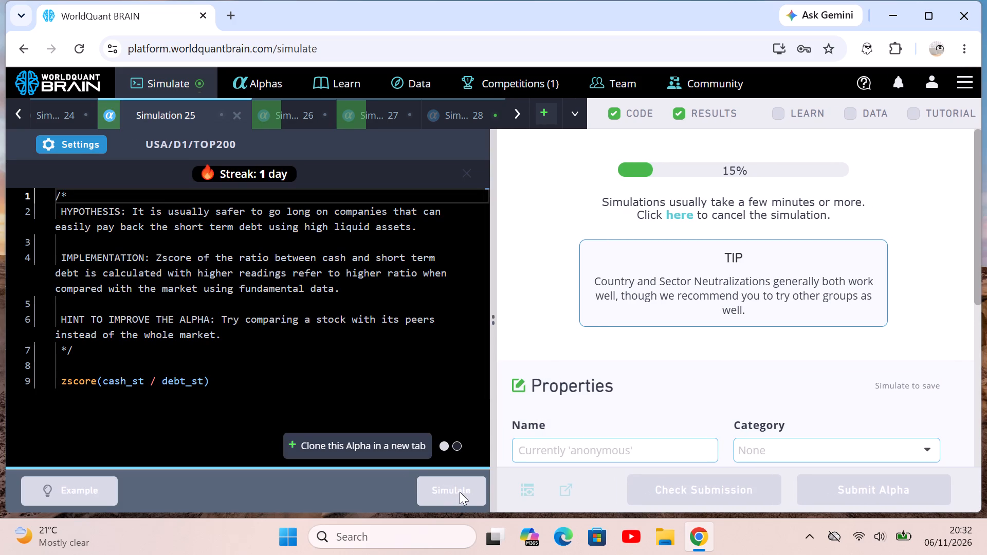
Switch to Simulation 24.
left_click(65, 114)
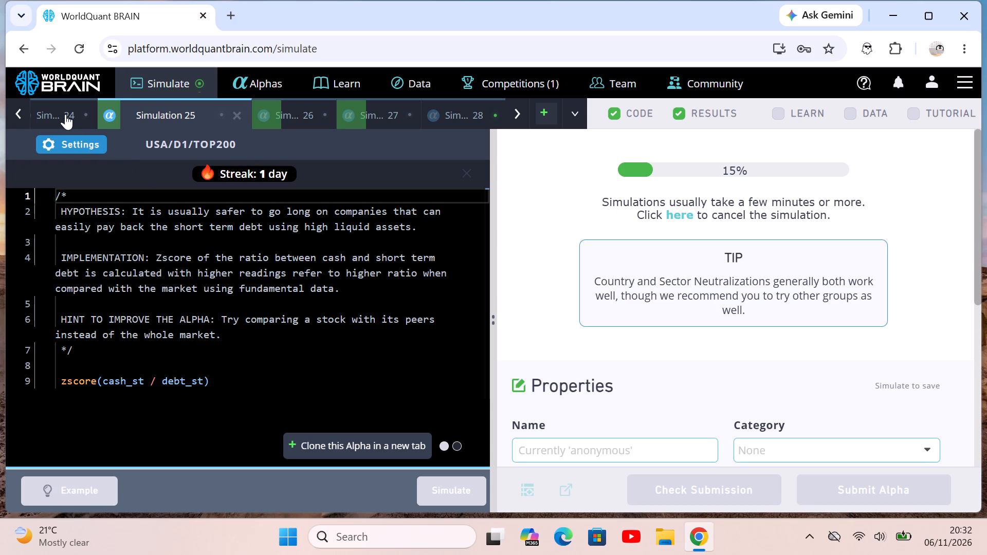
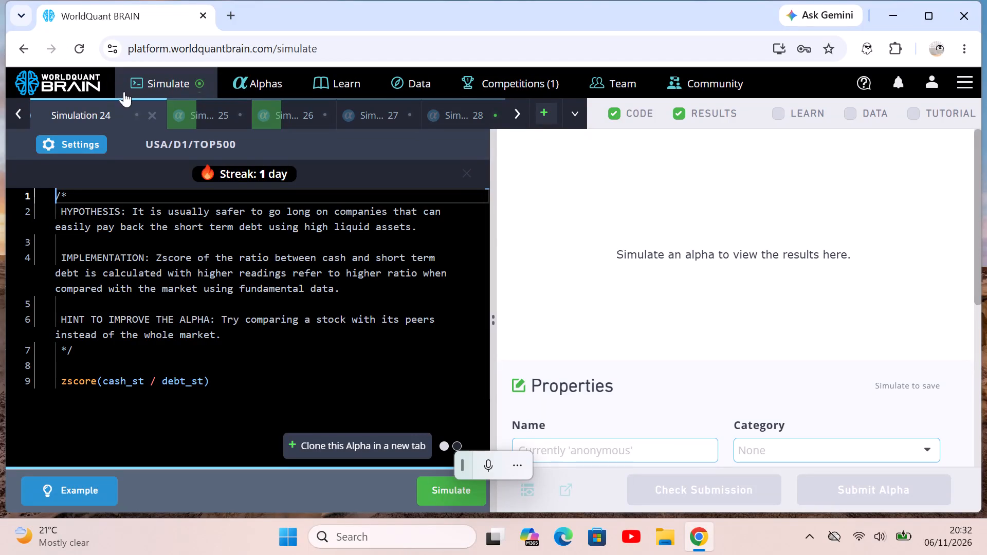
Bring the earlier simulations before Simulation 24, including Simulation 23, into view.
scroll(114, 110, "right", 3)
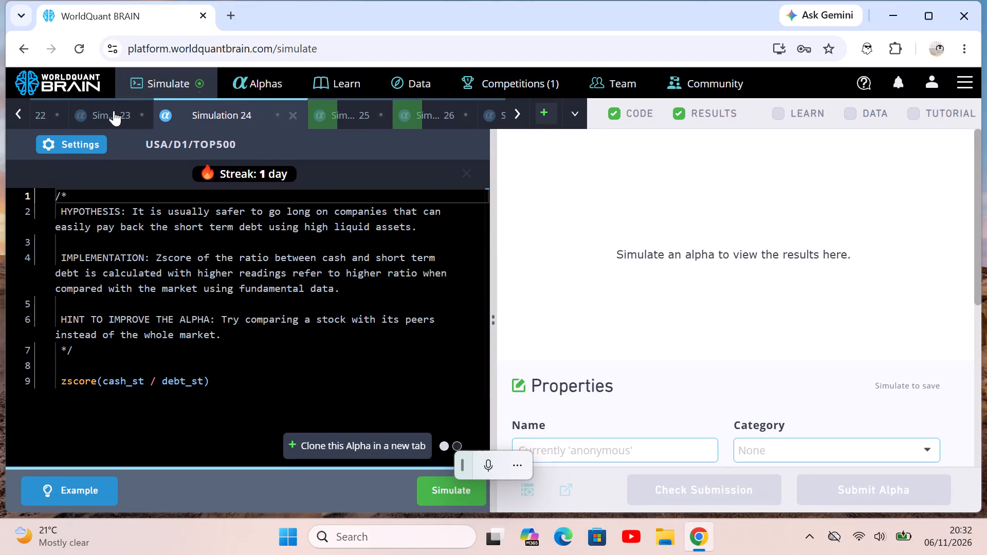
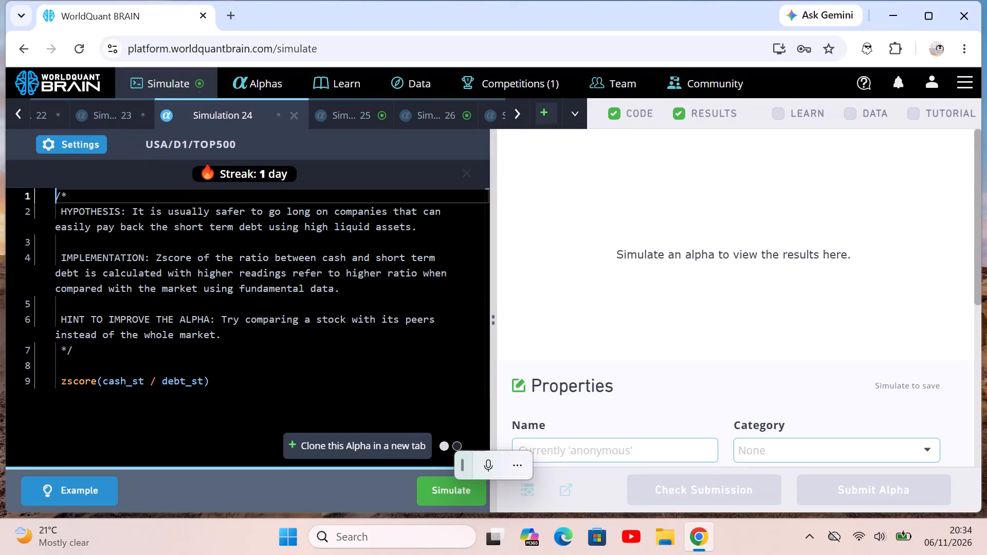
Run the simulation of the zscore(cash_st / debt_st) alpha in Simulation 24 with the USA/D1/TOP500 settings.
left_click(450, 492)
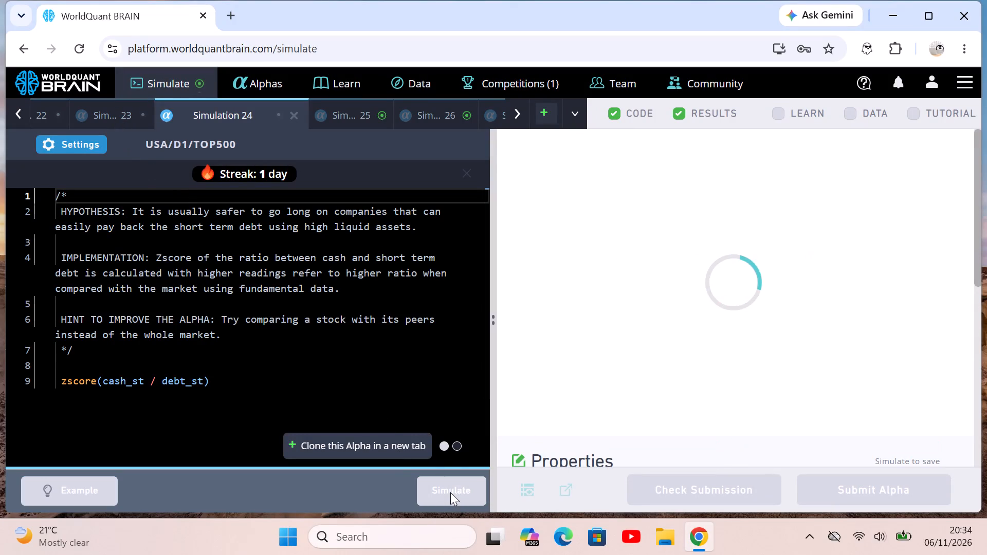
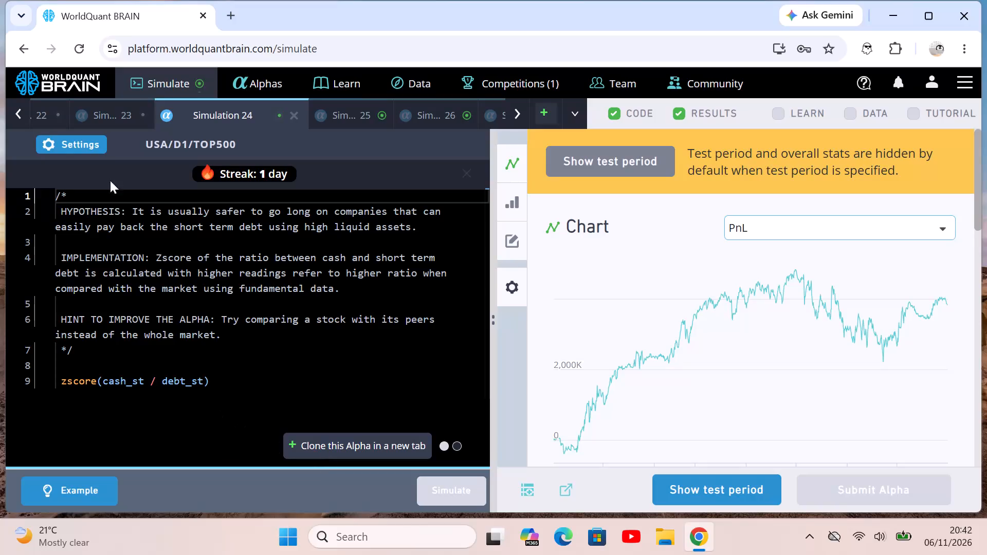
Set Simulation 23 to Industry neutralization and the TOP1000 universe, and simulate its zscore(cash_st / debt_st) alpha.
left_click(117, 117)
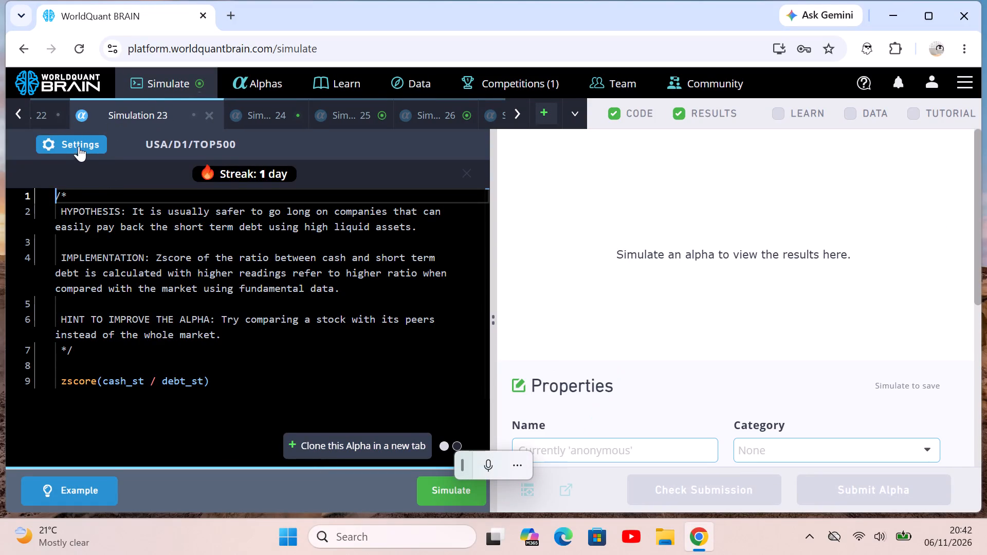
left_click(79, 147)
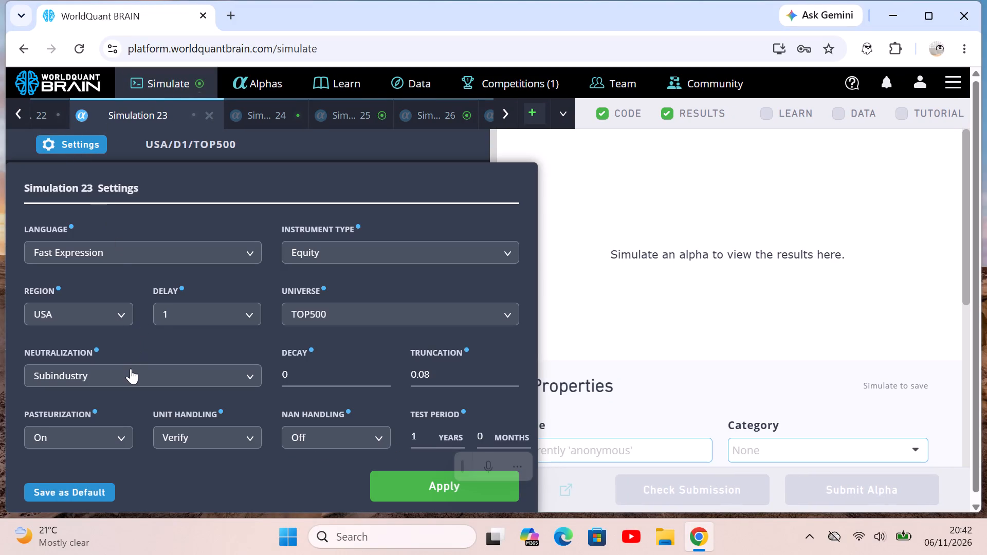
left_click(131, 368)
left_click(100, 468)
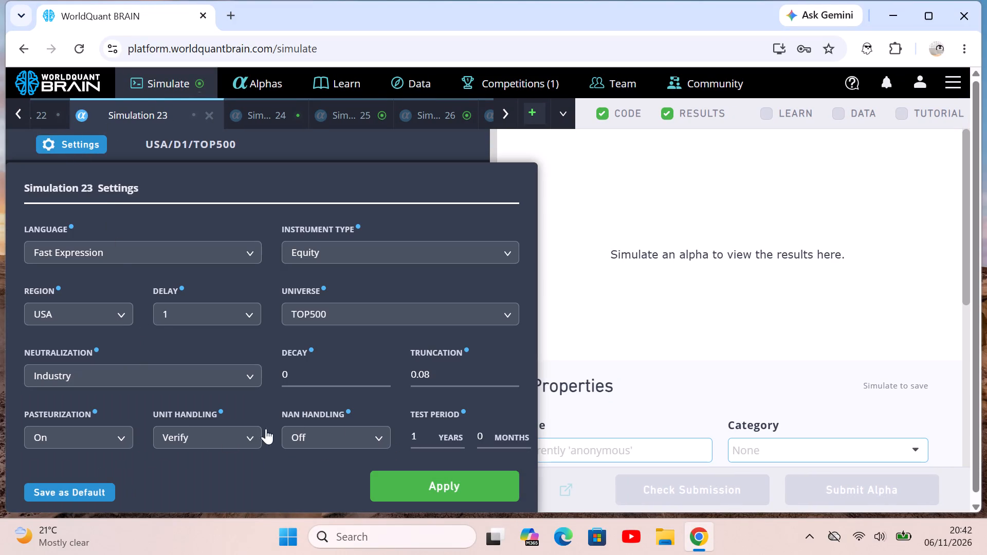
left_click(349, 318)
left_click(336, 380)
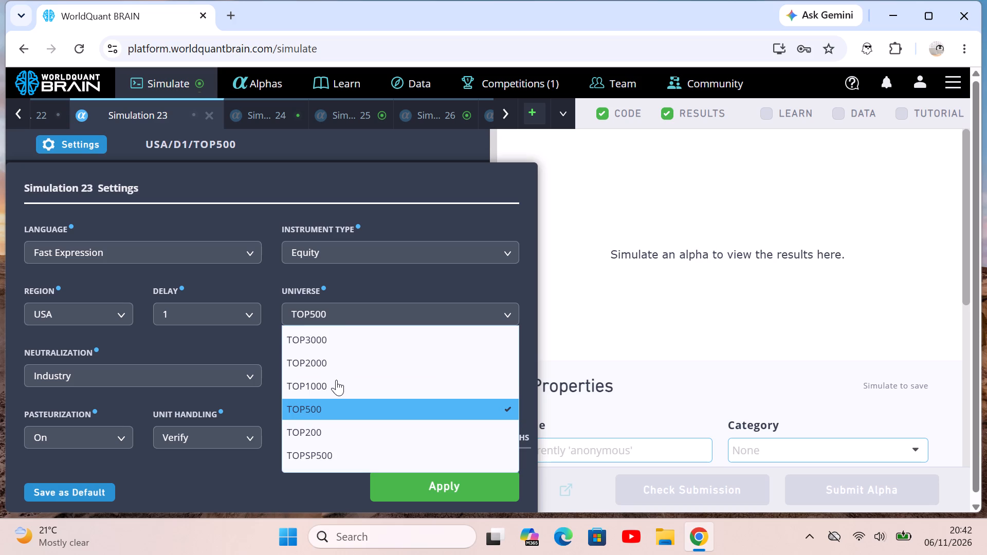
left_click(406, 474)
left_click(442, 486)
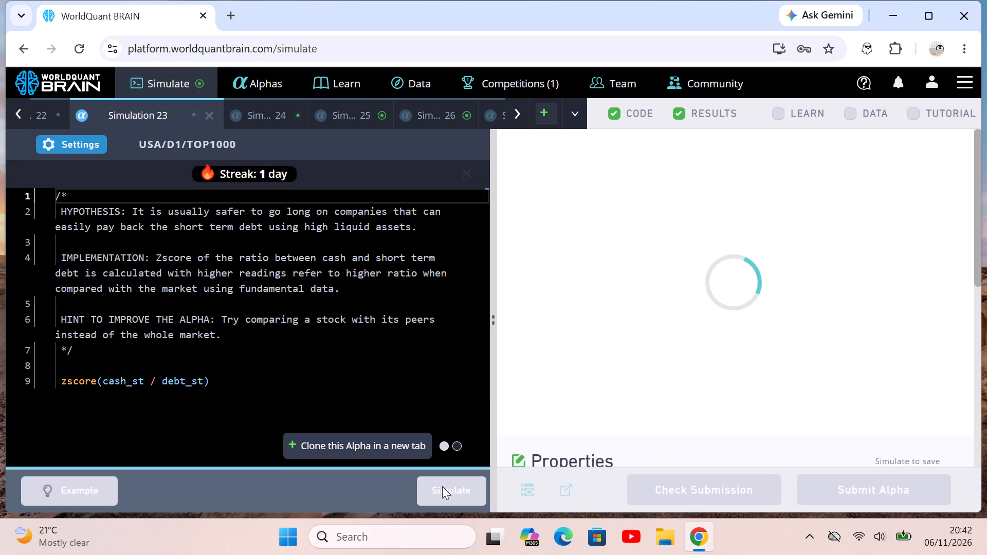
Set Simulation 22 to Sector neutralization, keeping the TOP500 universe, and simulate its alpha.
left_click(51, 106)
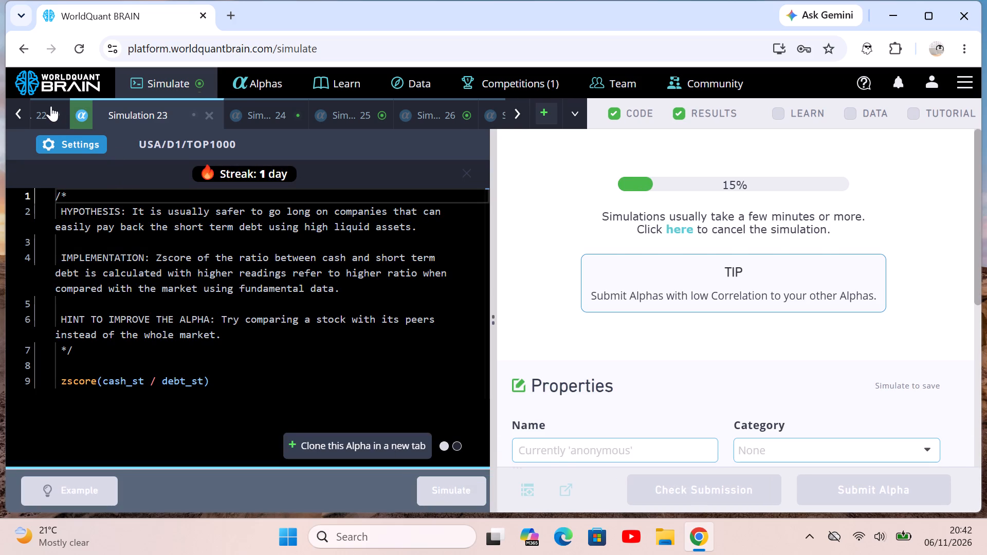
left_click(65, 145)
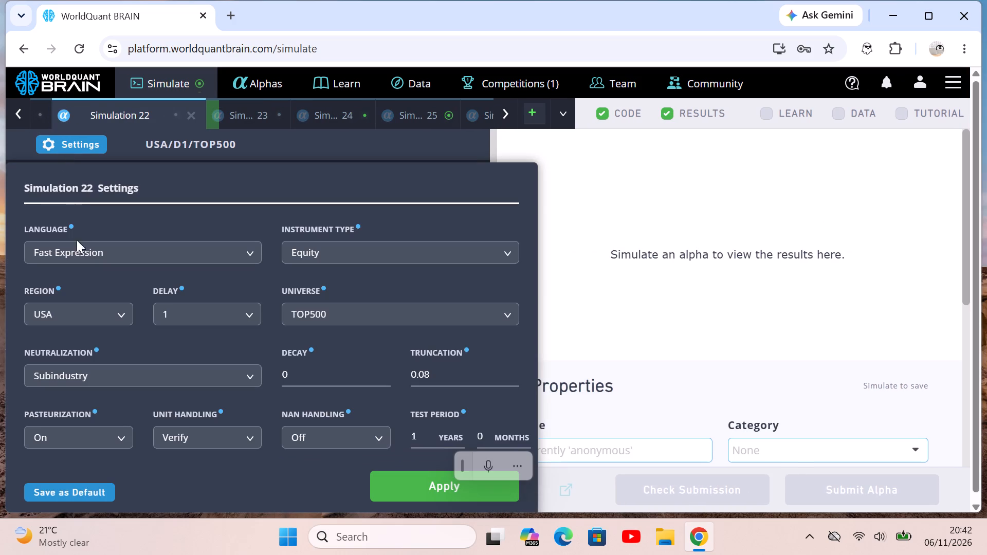
left_click(94, 380)
left_click(121, 439)
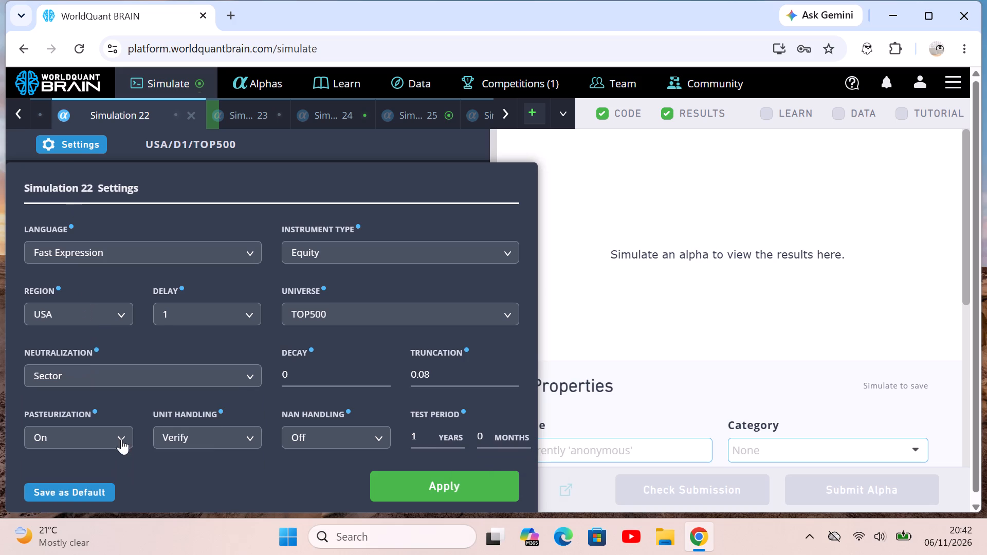
left_click(412, 489)
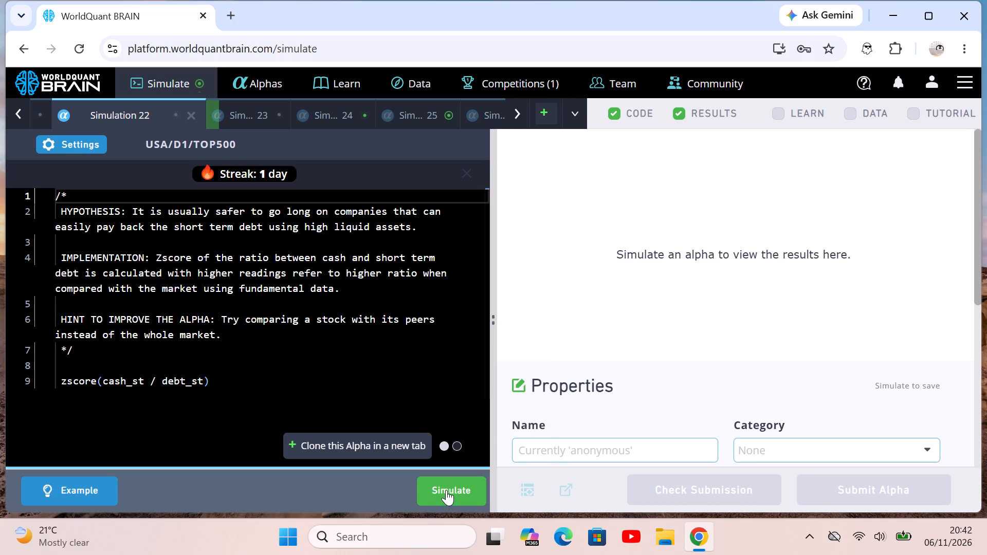
left_click(449, 496)
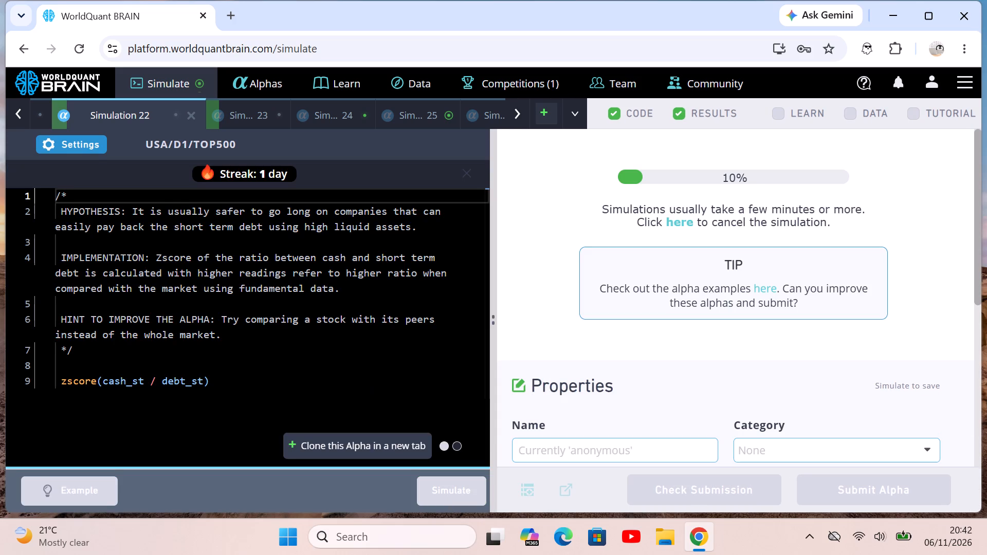
Simulate the alpha in Simulation 21, keeping Subindustry neutralization and the TOP500 universe.
scroll(137, 118, "right", 1)
left_click(118, 109)
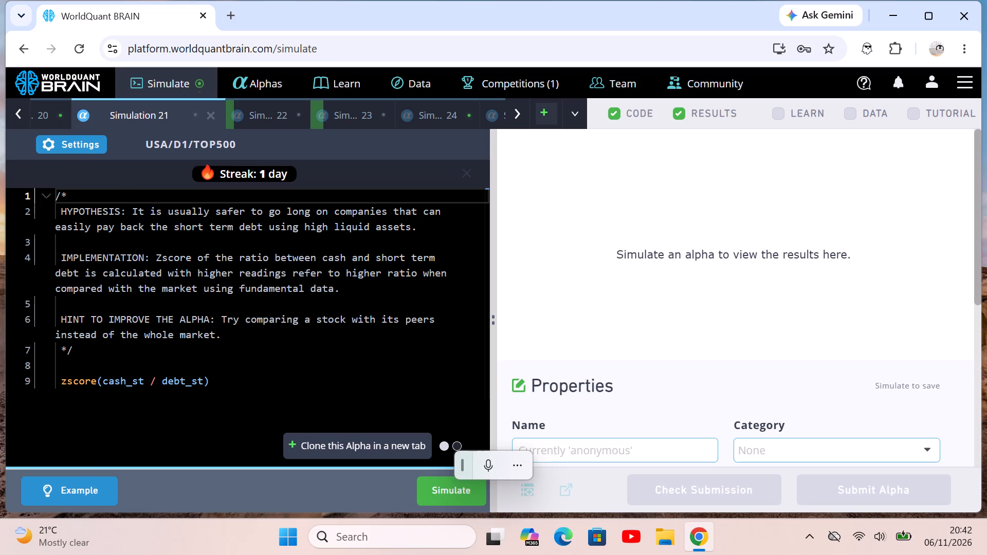
left_click(82, 145)
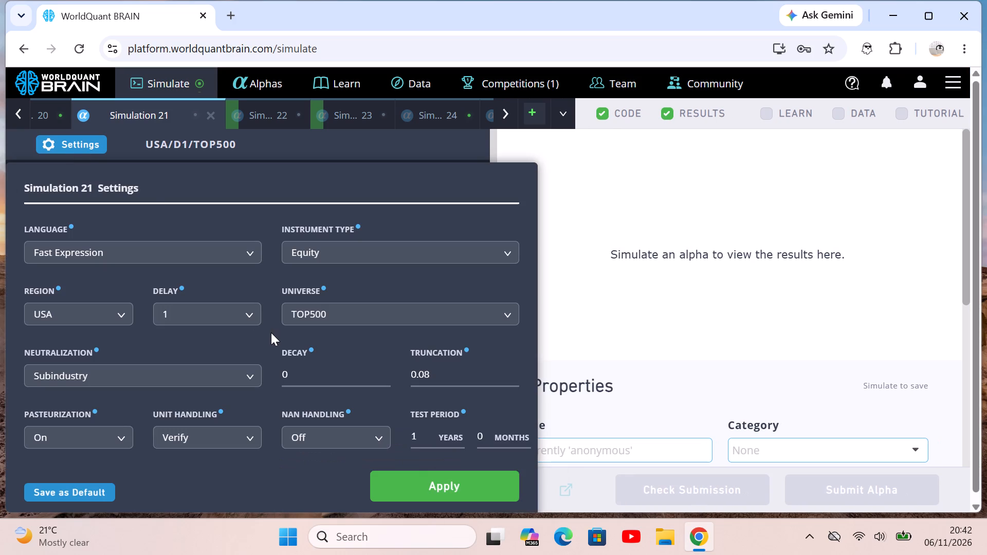
left_click(225, 362)
left_click(425, 490)
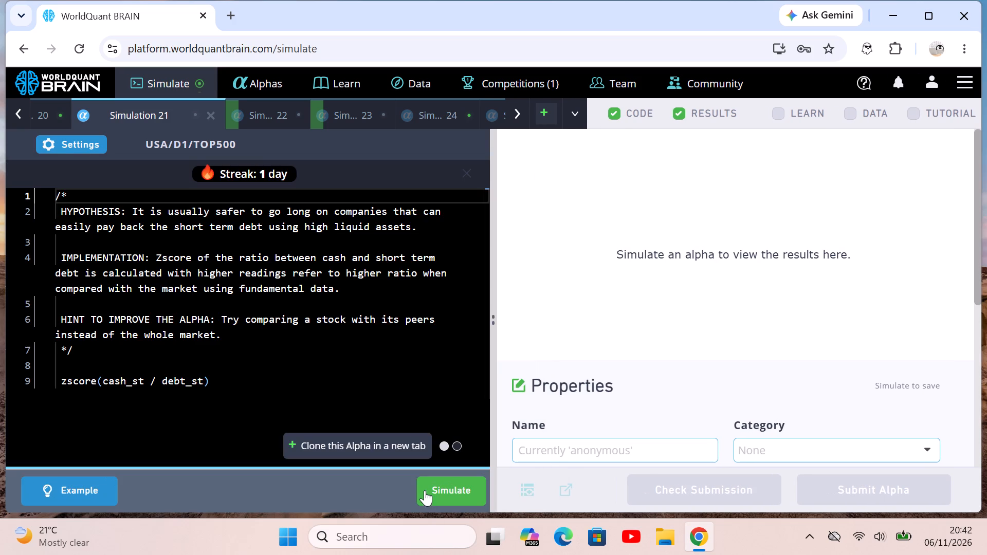
left_click(463, 492)
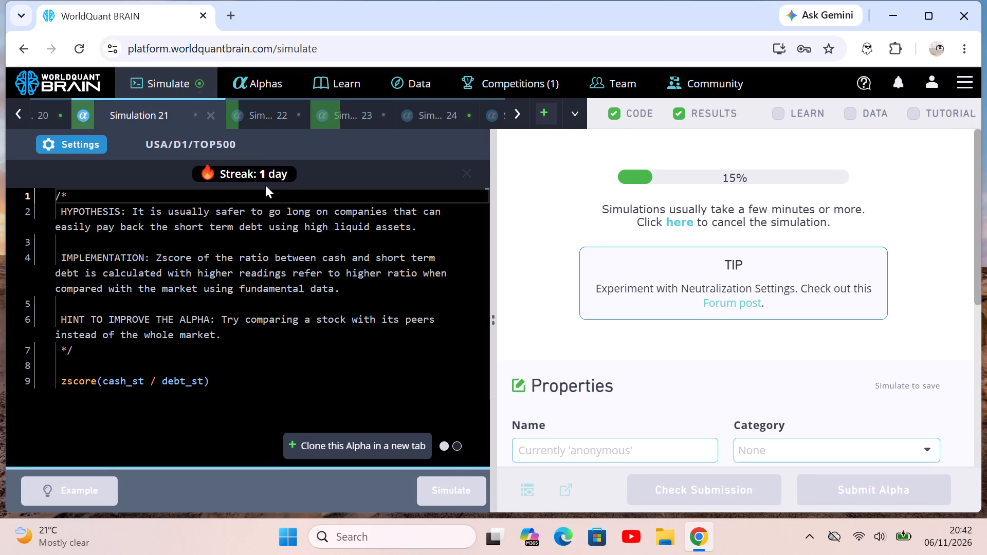